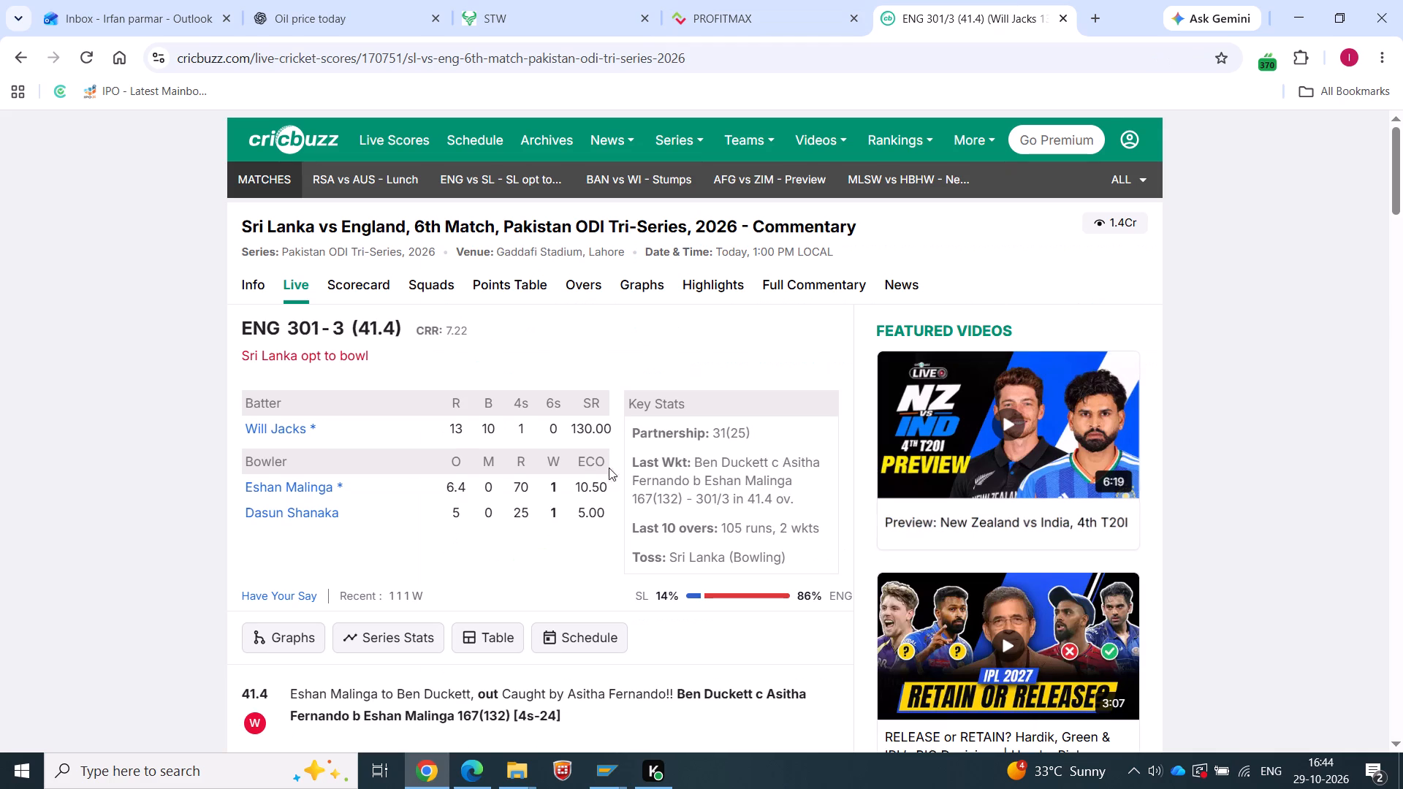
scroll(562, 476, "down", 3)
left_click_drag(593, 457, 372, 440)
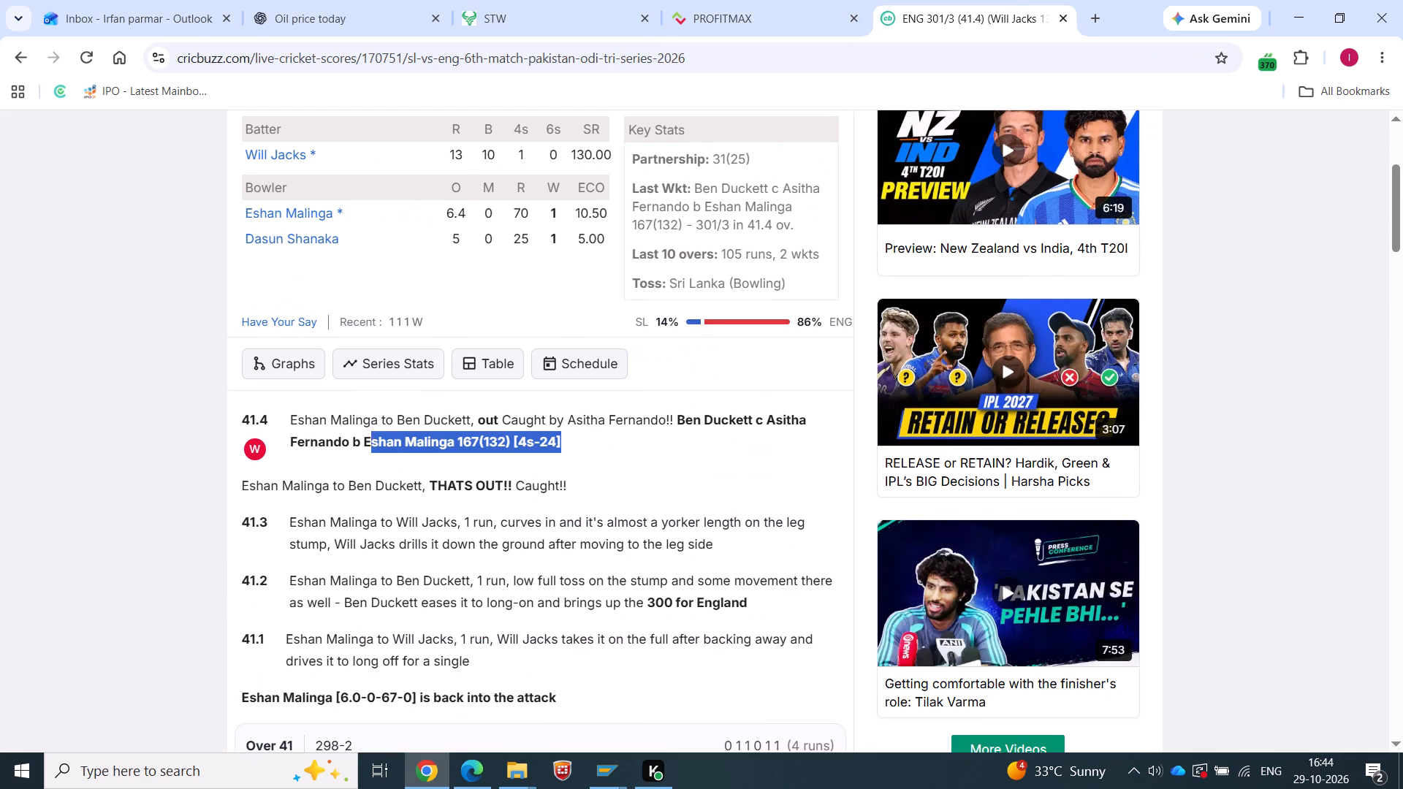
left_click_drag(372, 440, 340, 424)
Close the Sri Lanka vs England live cricket commentary page, returning to the PROFITMAX trading page.
left_click(1060, 15)
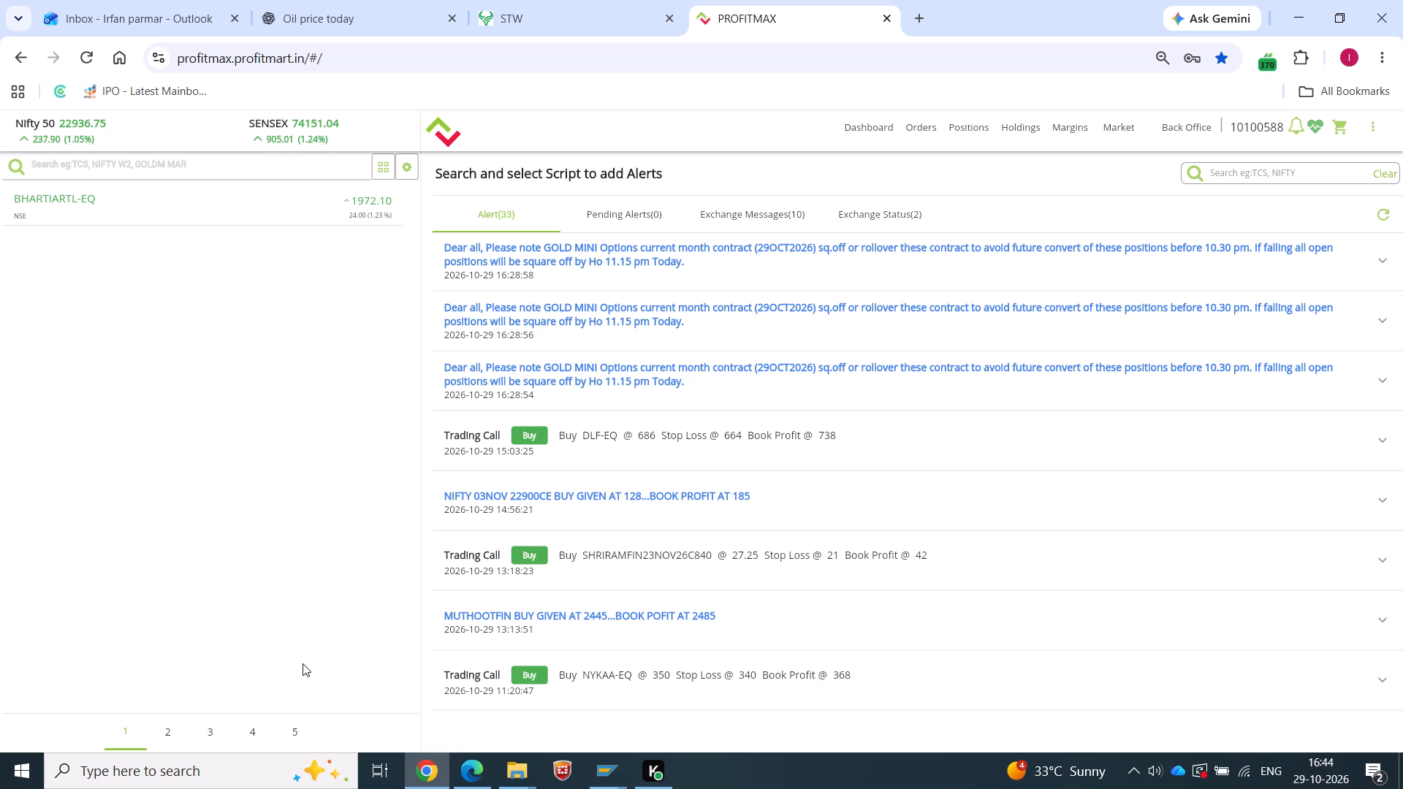
Switch to the SAP session, leave the Blocked SD Documents report and start transaction VA01.
left_click(612, 788)
left_click(624, 694)
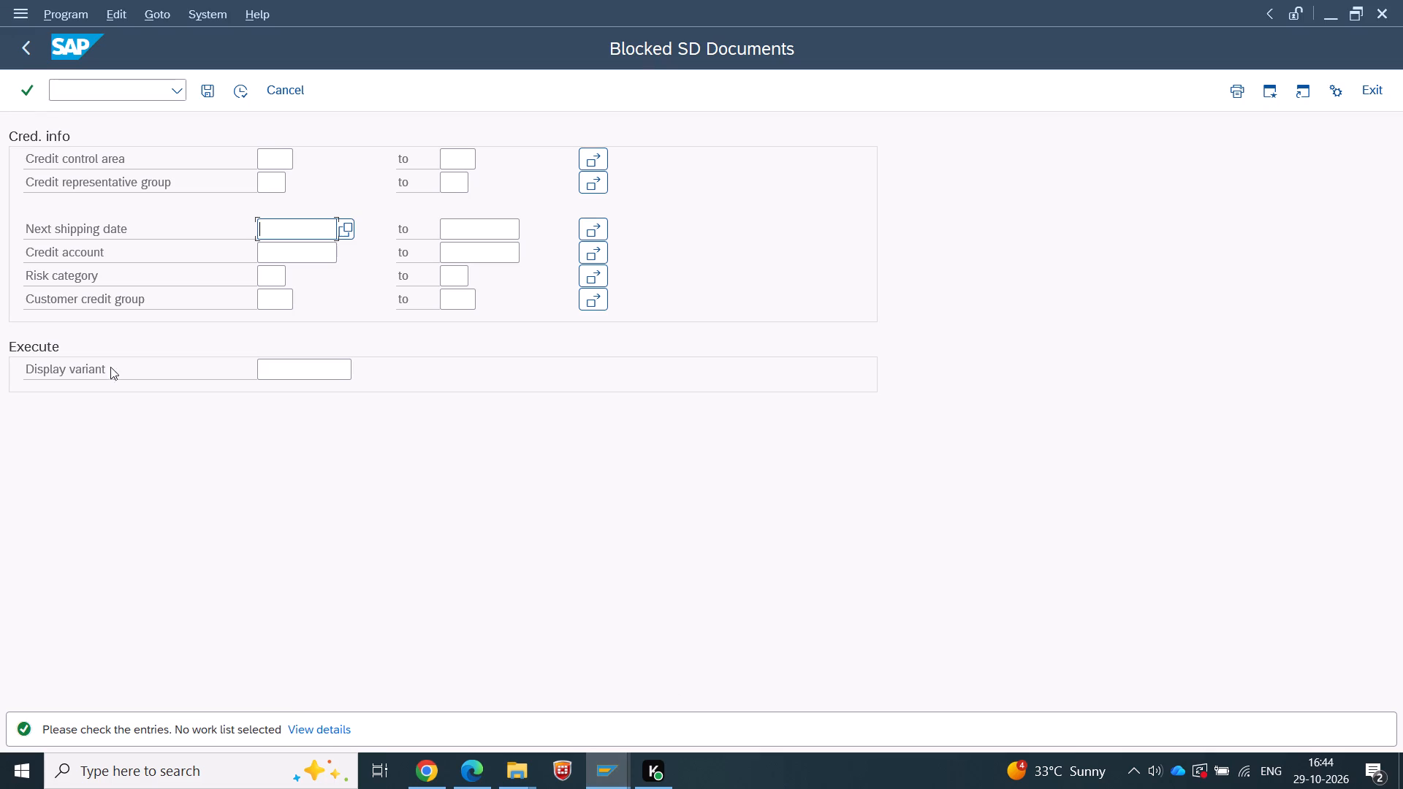
left_click(29, 45)
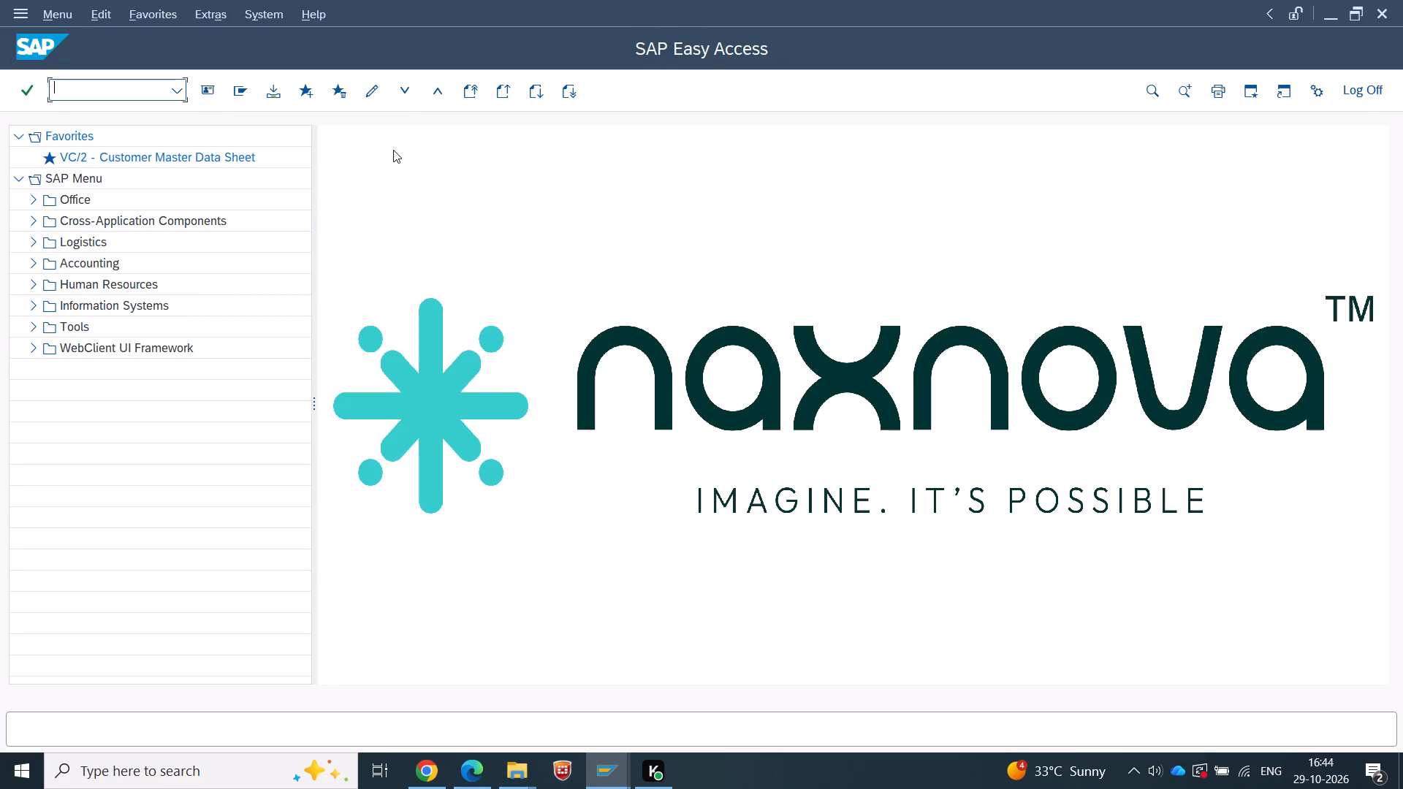
type("va01")
key("Return")
Set the new sales order's order type to ZCEX and its sales organization to CSSO.
key("space")
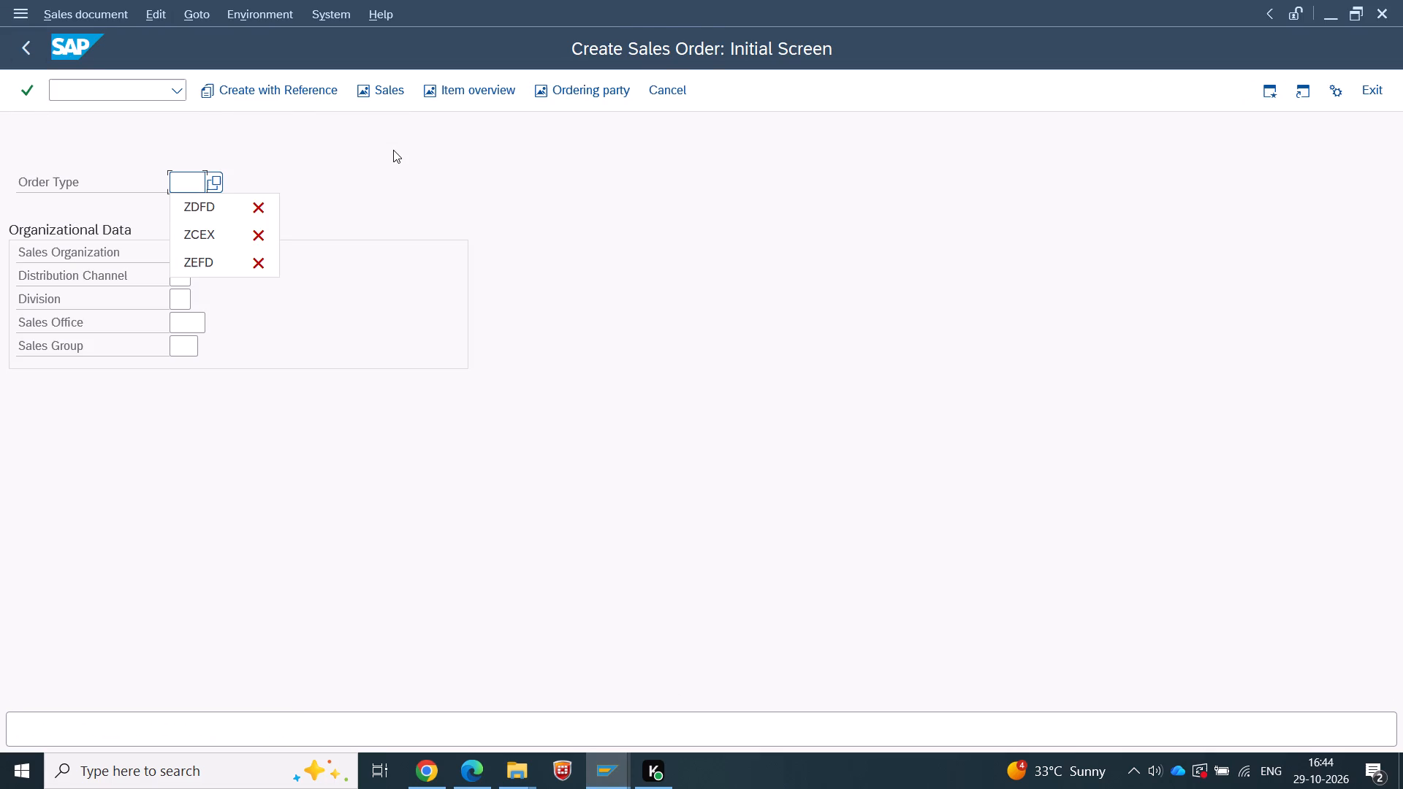
key("Down")
key("Down")
key("Return")
key("Down")
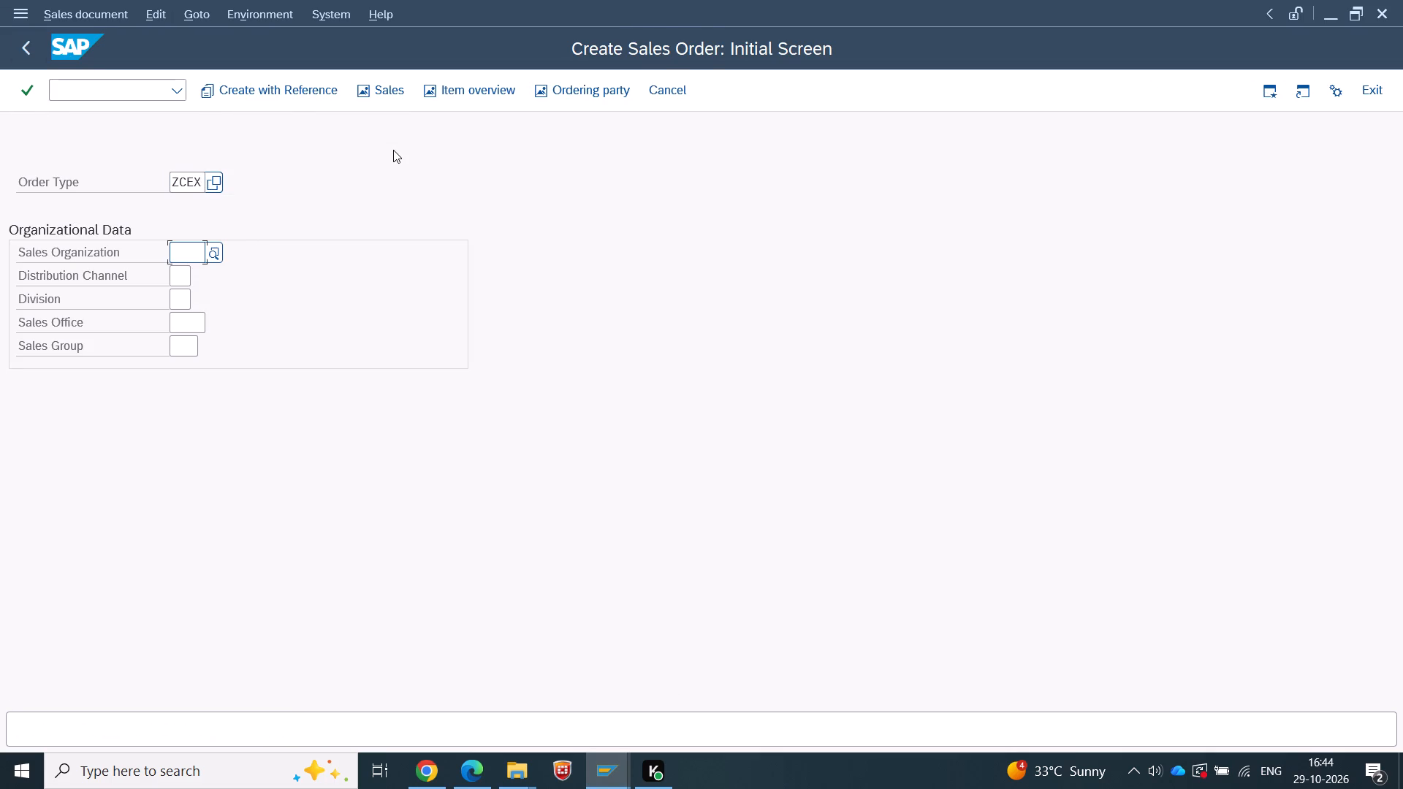
key("space")
key("Down")
key("Return")
Set distribution channel EX and division DL, and proceed to the export order overview.
key("Down")
key("space")
key("Down")
key("Down")
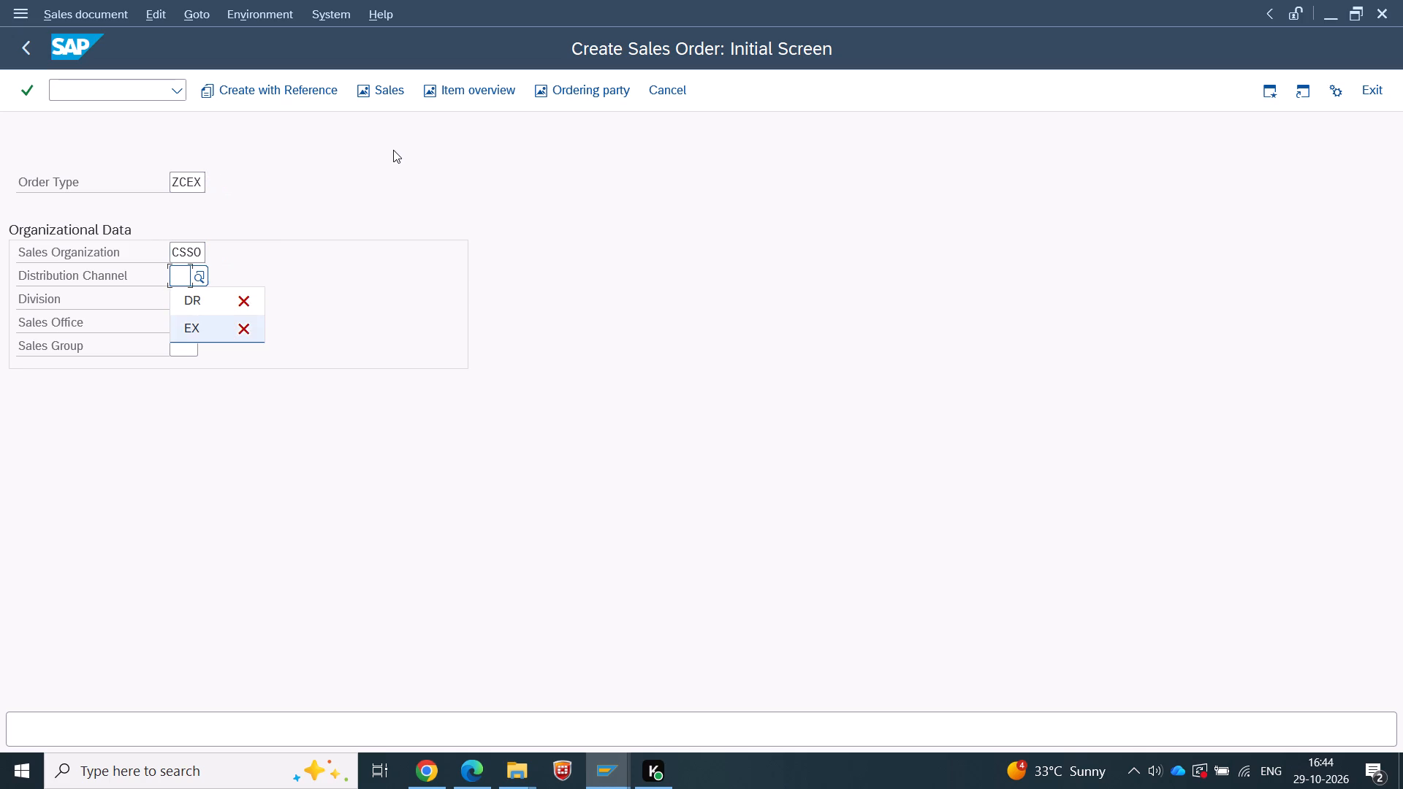
key("Return")
key("Down")
key("space")
key("Down")
key("Down")
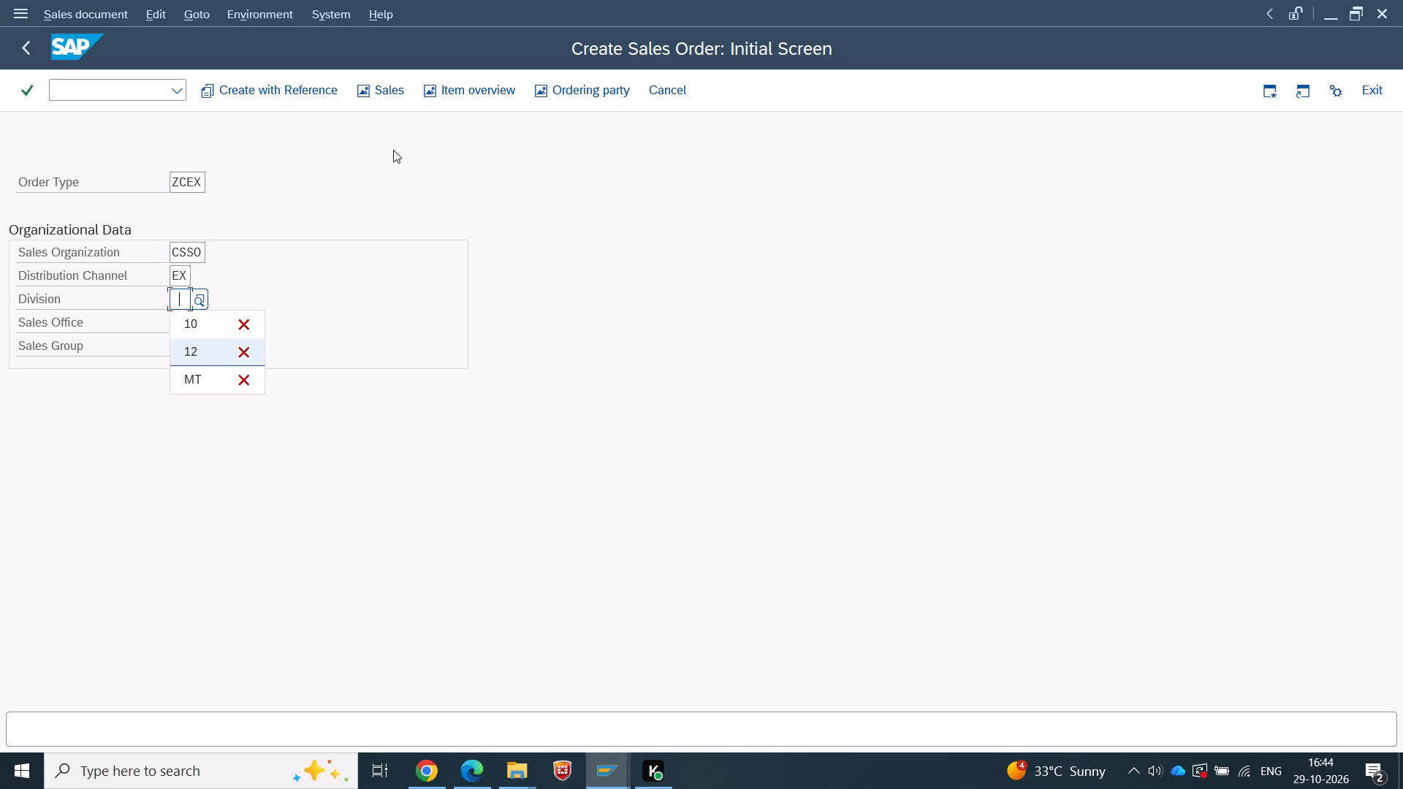
key("BackSpace")
key("BackSpace")
type("DL")
key("Return")
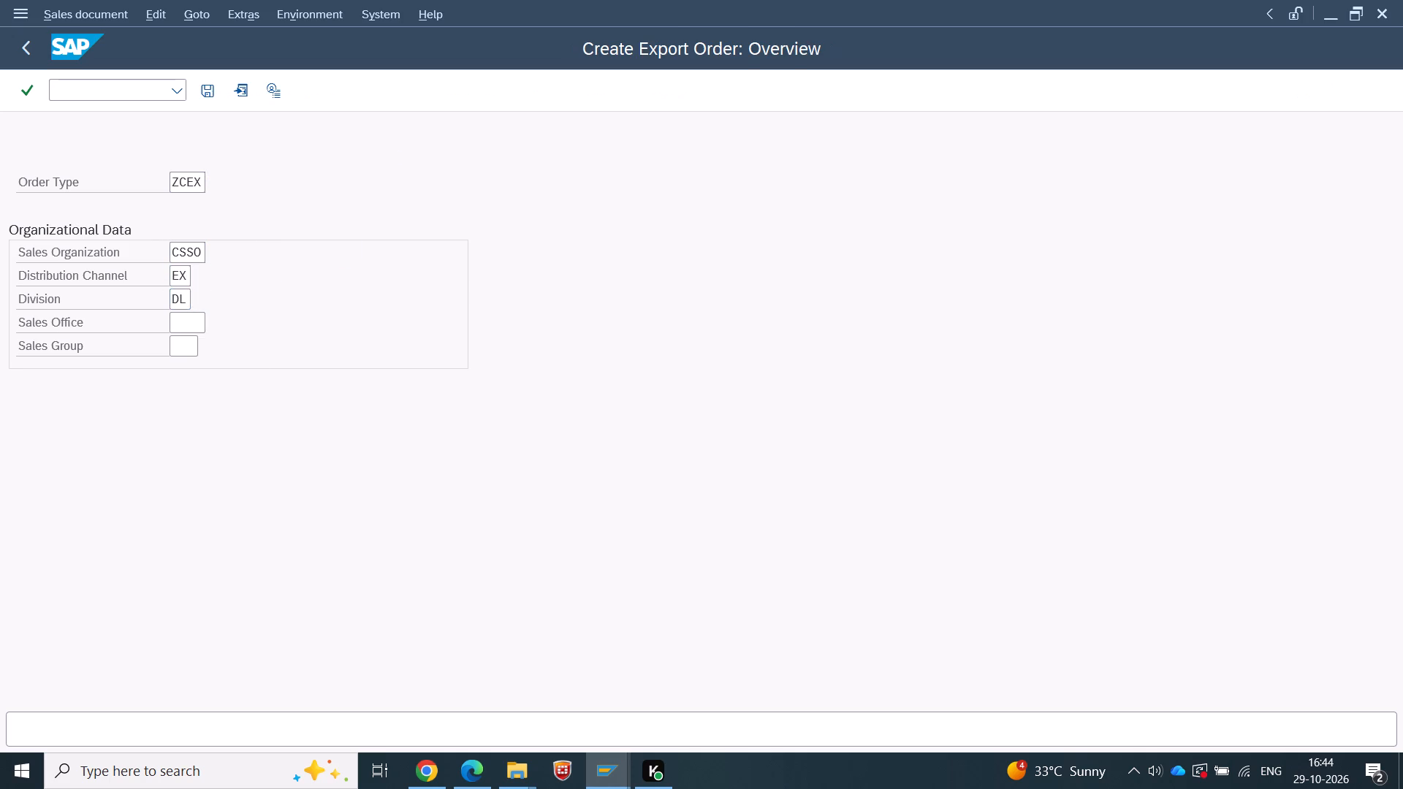
Search for the order's customer among customers per account group, using the name pattern *john*.
key("F4")
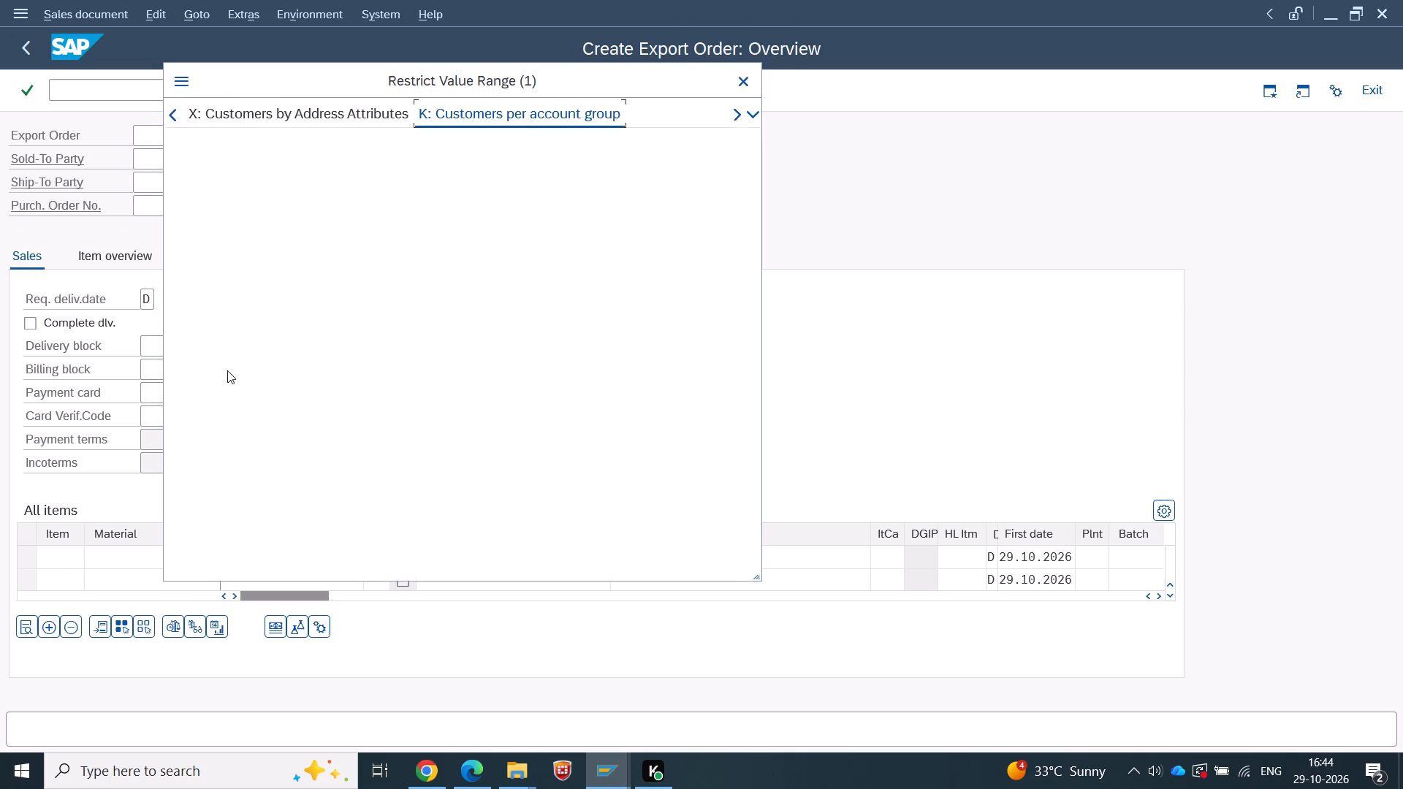
left_click(397, 286)
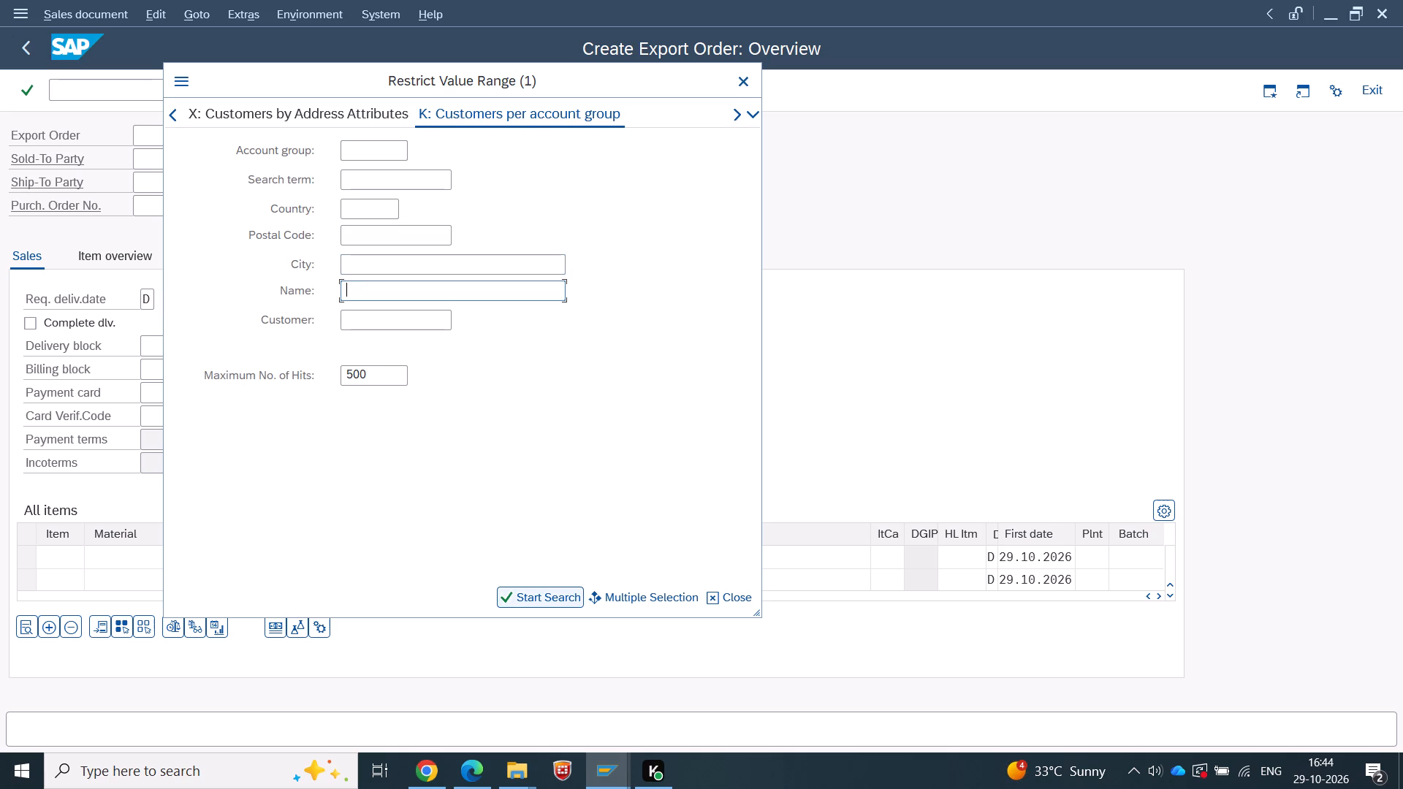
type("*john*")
Run the customer search and choose MOTORES JOHN DEERE in Mexico, customer 113198, as the export order's sold-to party.
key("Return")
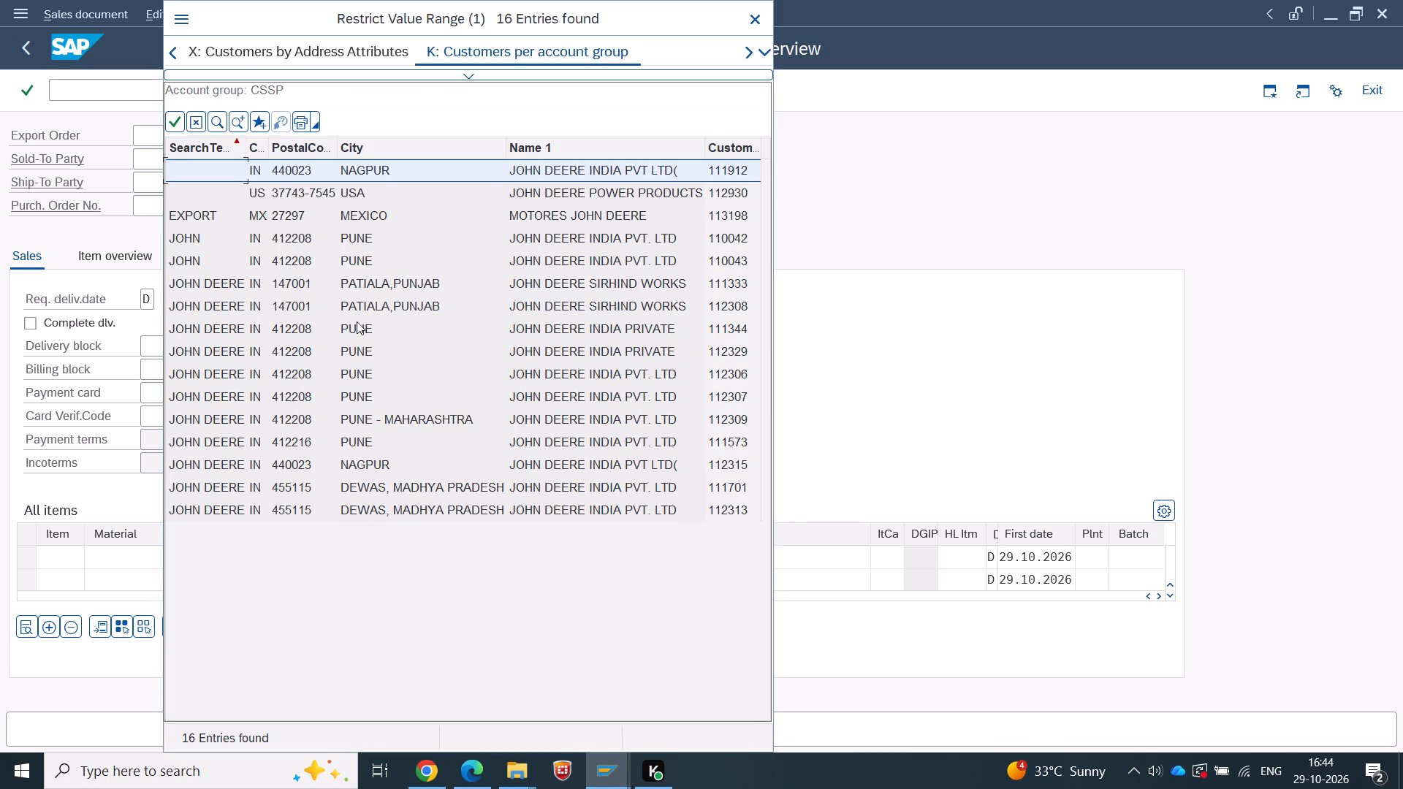
double_click(357, 216)
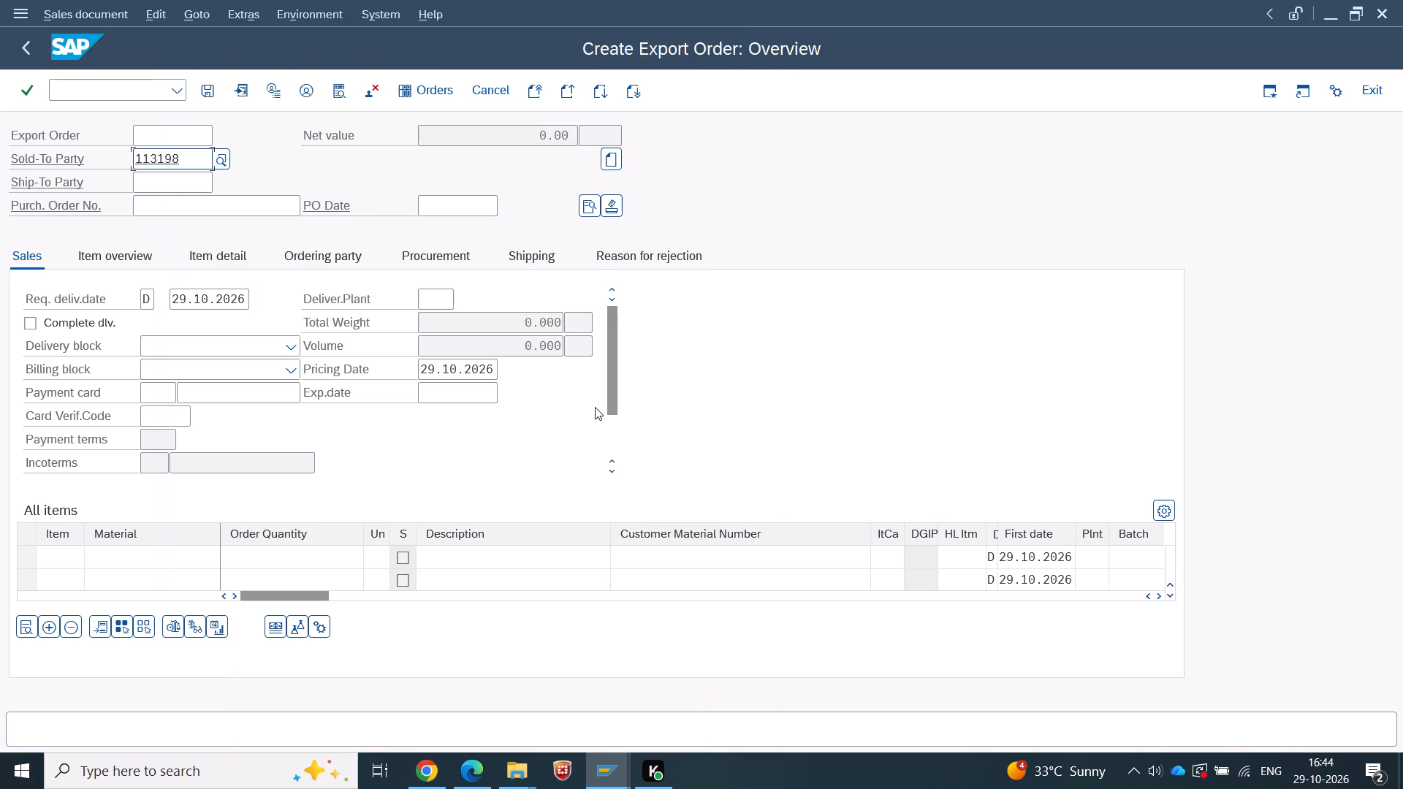
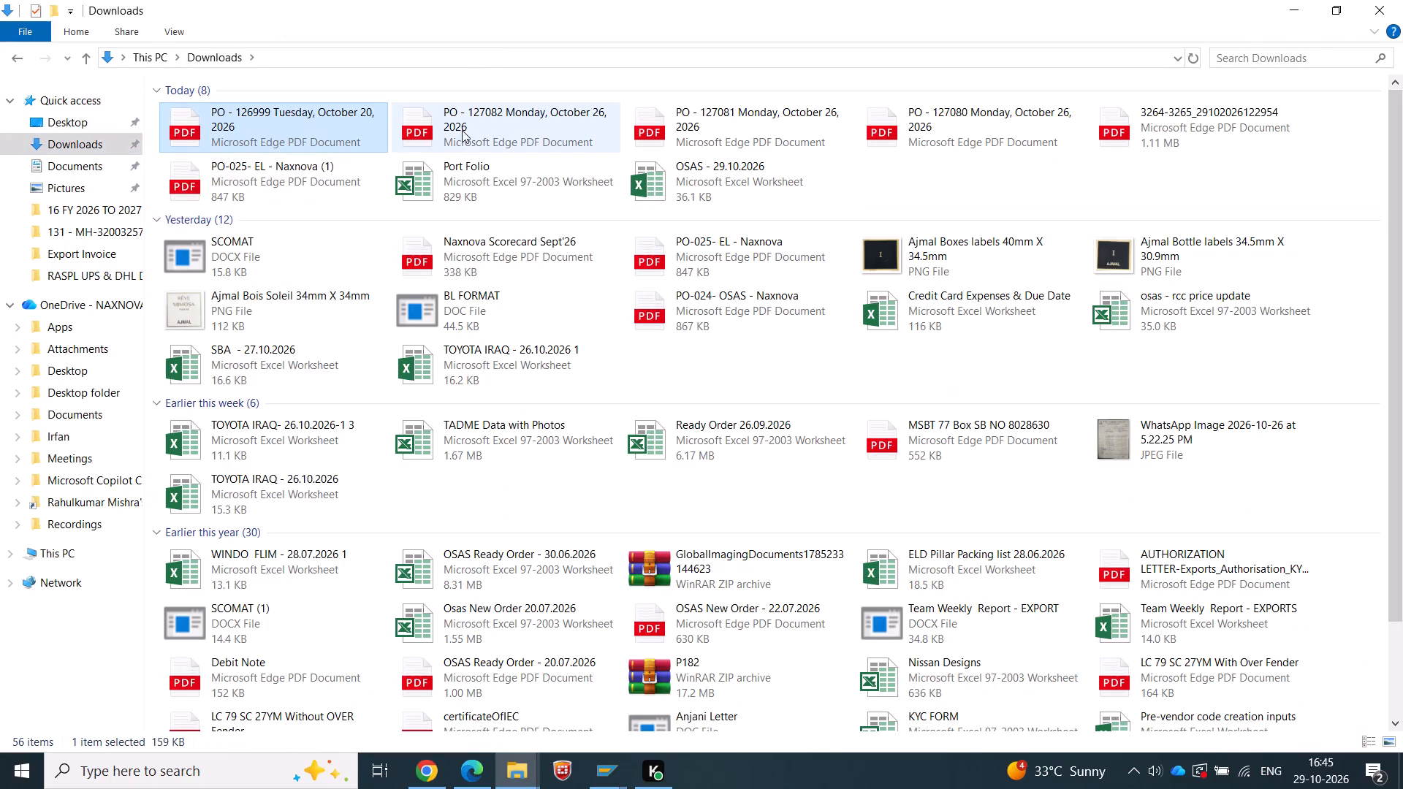
Open the purchase order PDFs PO 126999, 127082, 127081 and 127080 together from the Downloads folder.
left_click(462, 130, "ctrl")
left_click(691, 126, "ctrl")
left_click(862, 123, "ctrl")
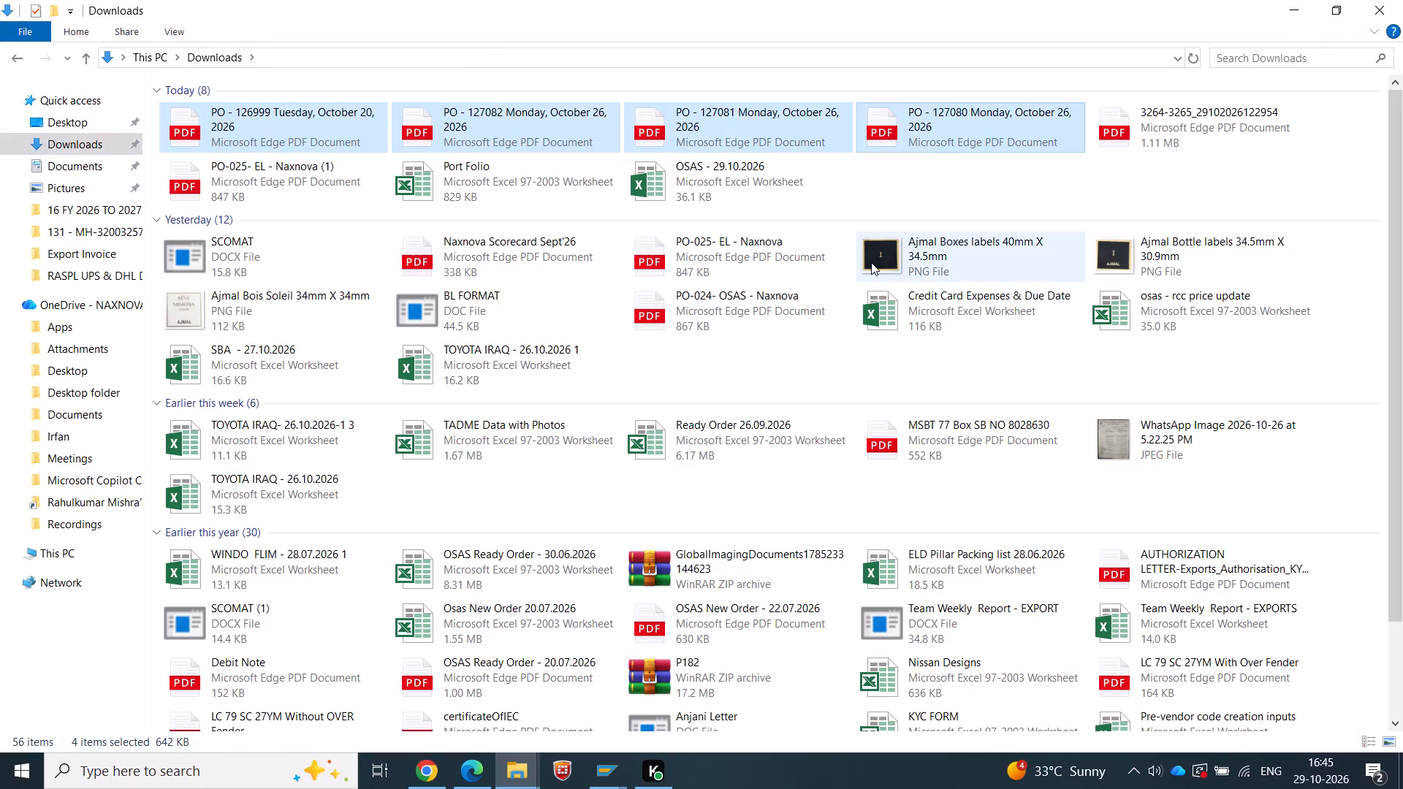
key("Return")
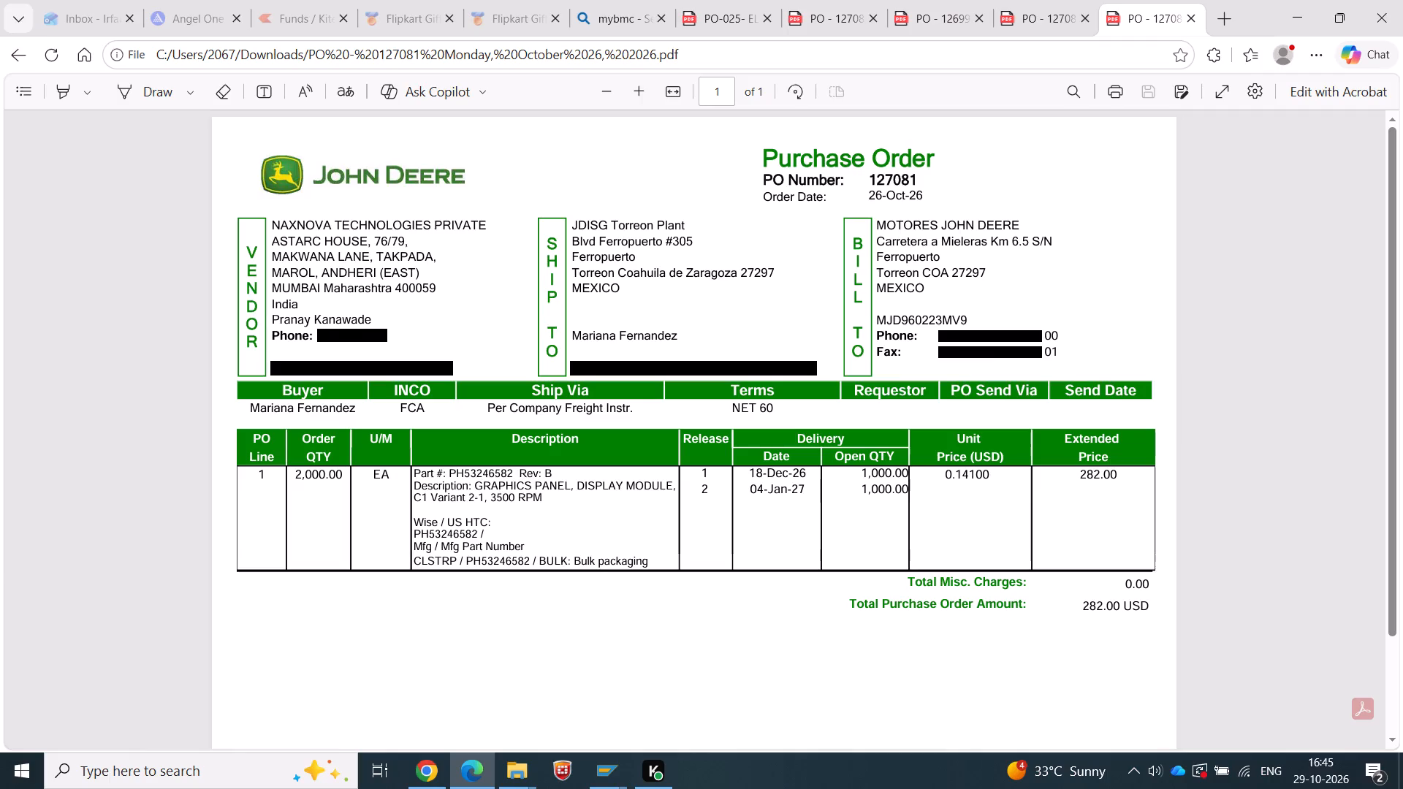
Consult John Deere purchase order 127080 in Edge and return to the SAP export order's purchase order number field.
left_click(834, 16)
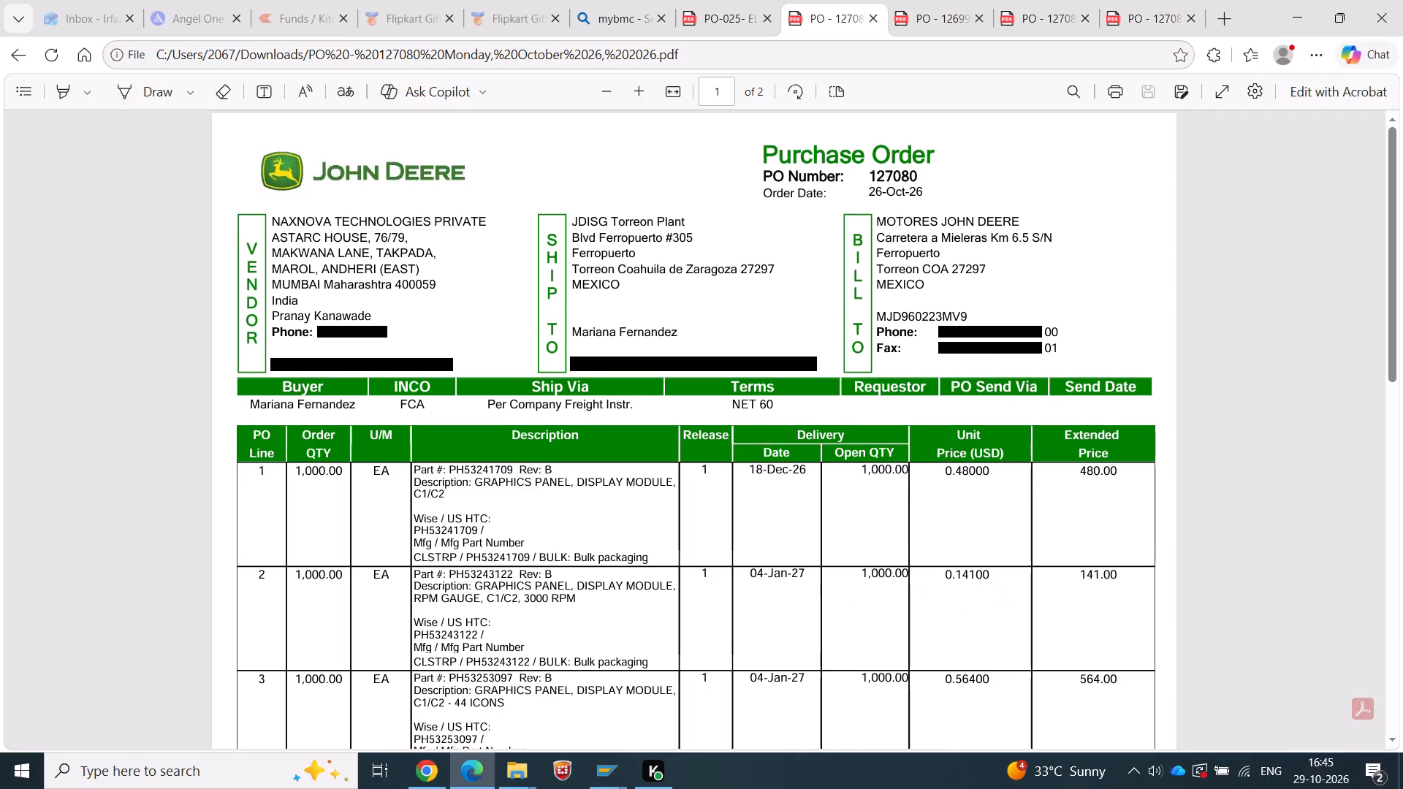
scroll(869, 212, "down", 2)
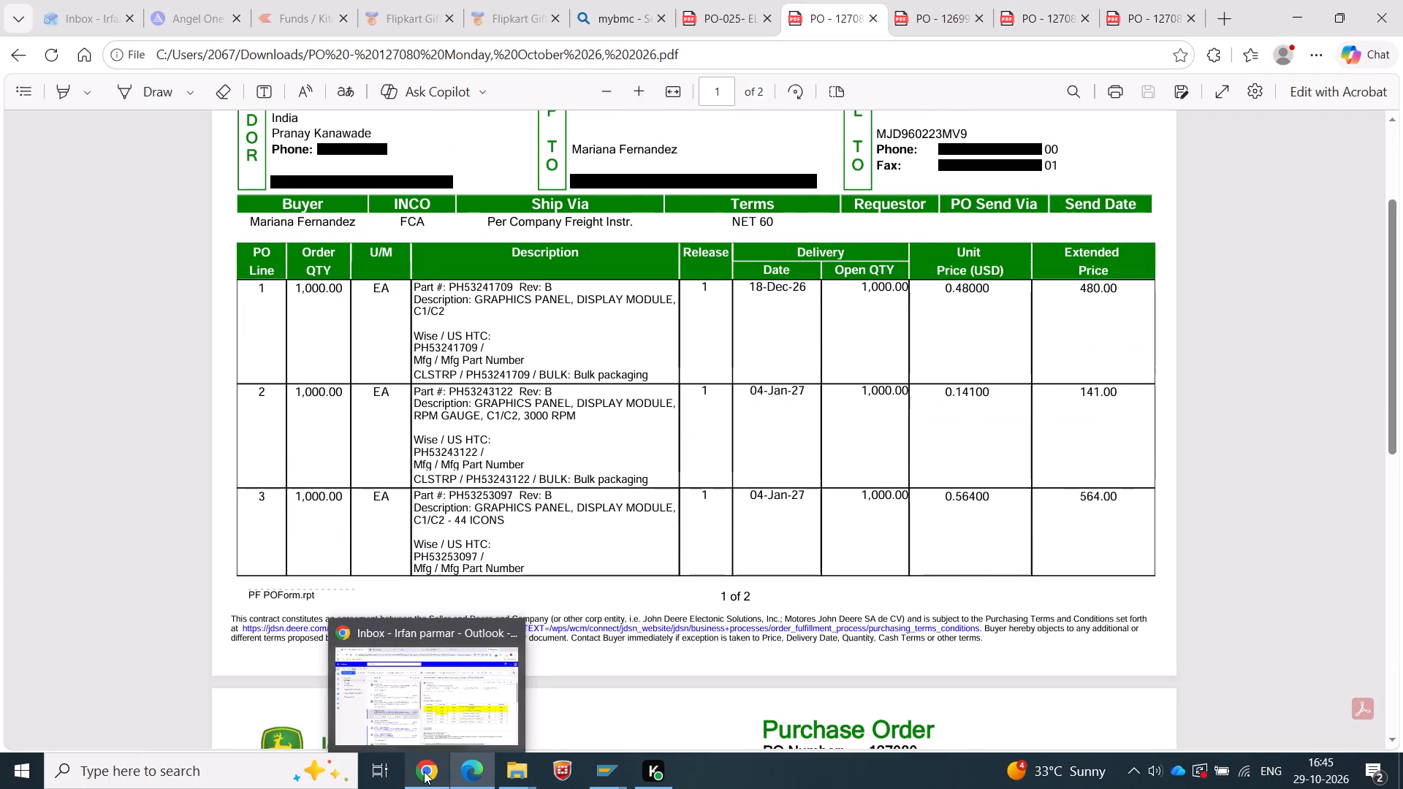
scroll(384, 358, "up", 5)
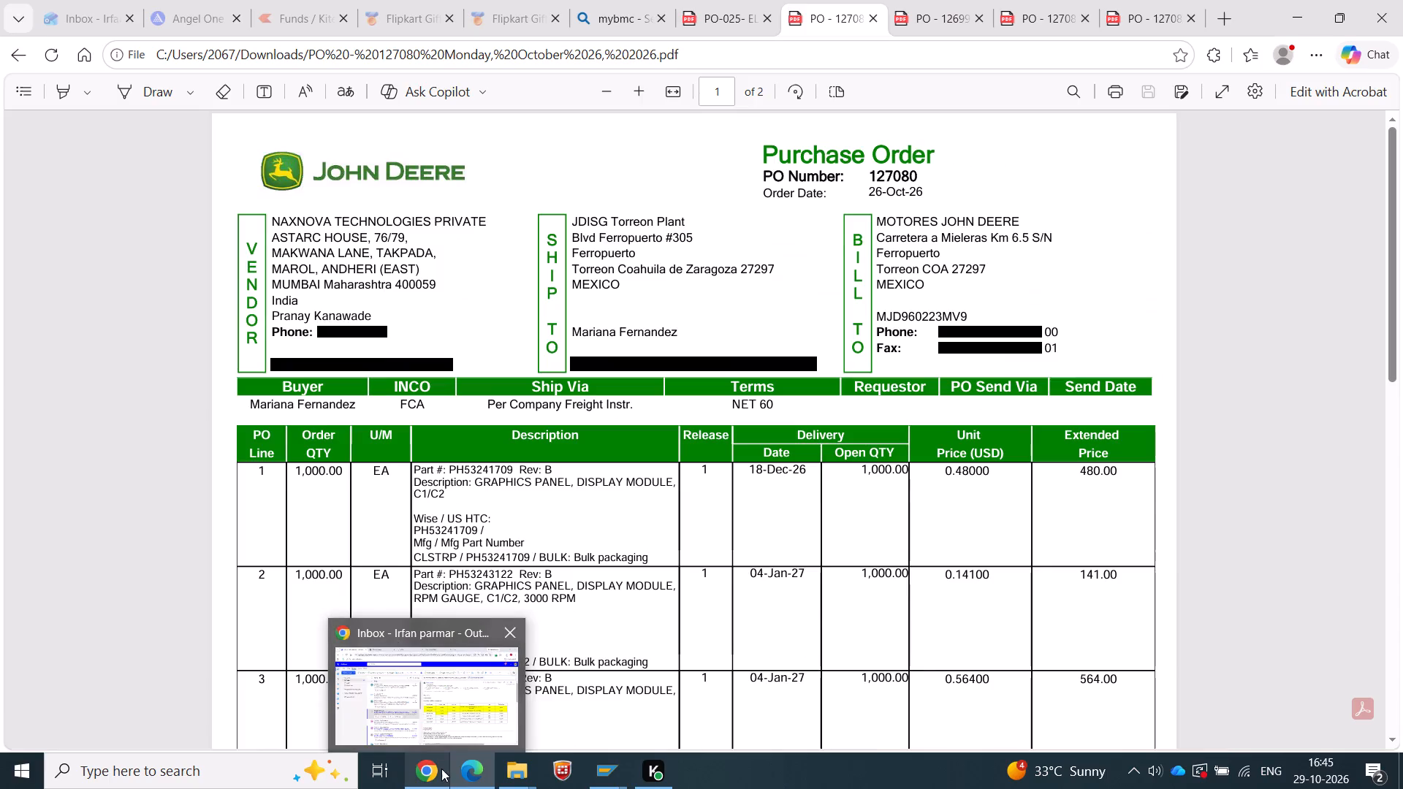
left_click(608, 771)
left_click(598, 705)
scroll(479, 415, "up", 5)
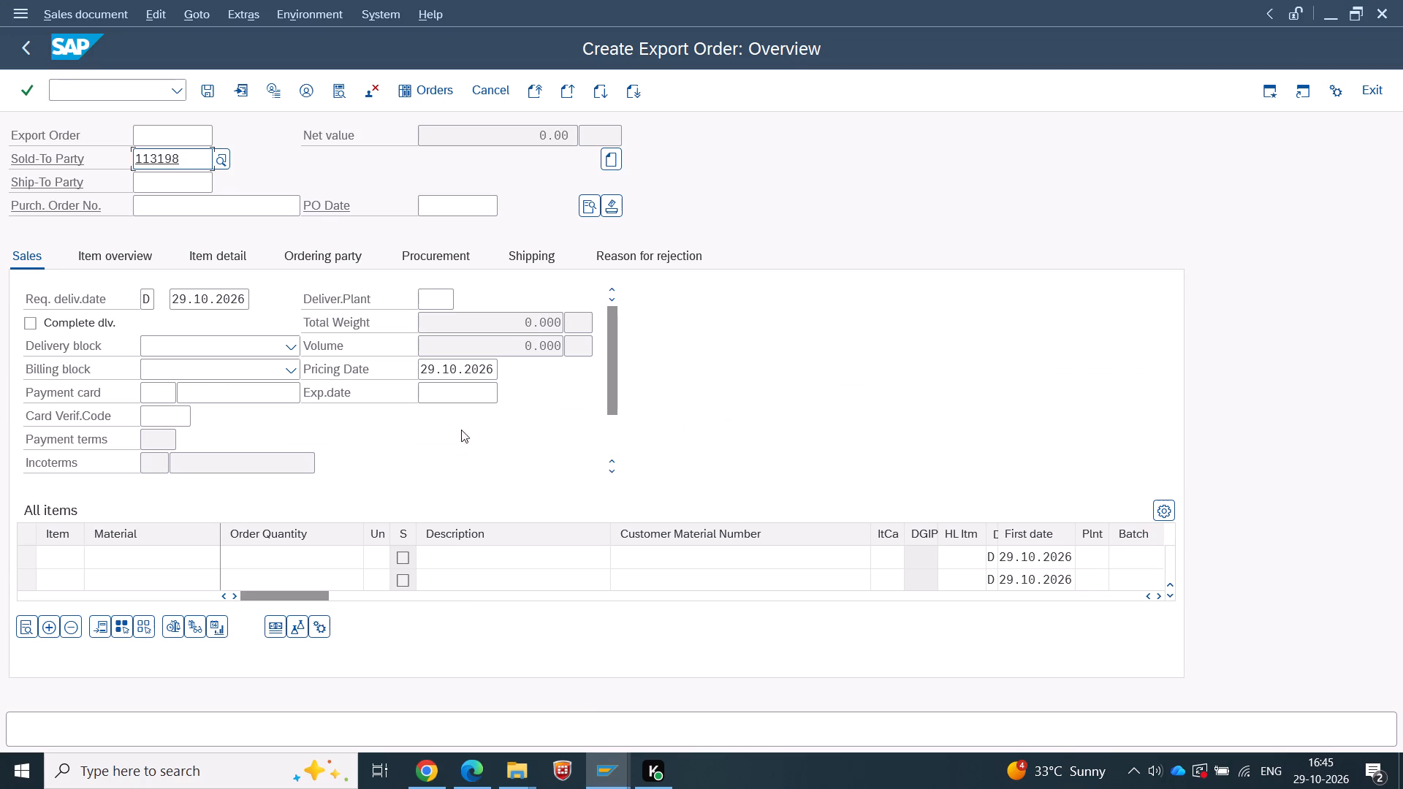
left_click(202, 206)
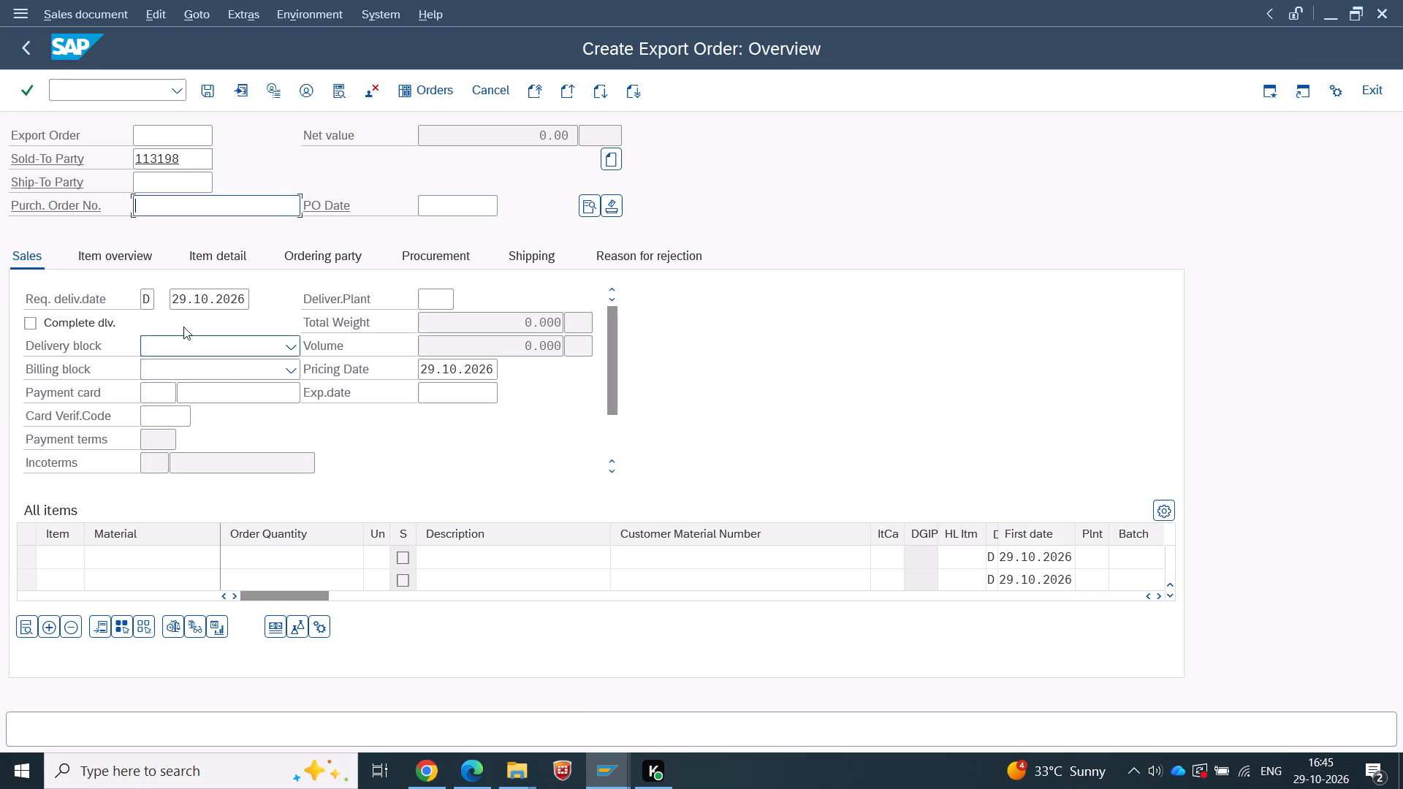
Enter purchase order number "Mail from Abhay" and PO date 29.10.2026 in the export order header, and proceed to the item overview.
left_click(112, 261)
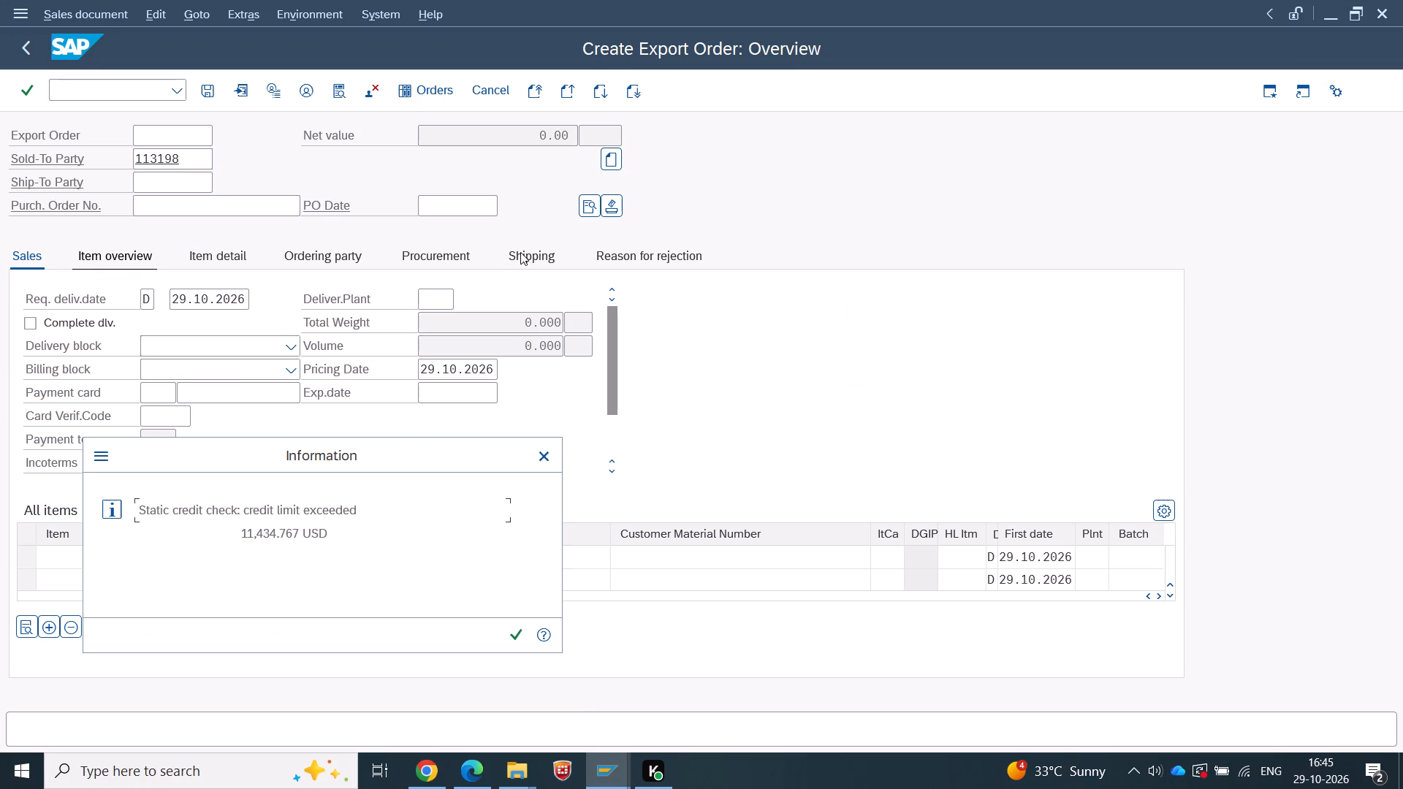
key("Return")
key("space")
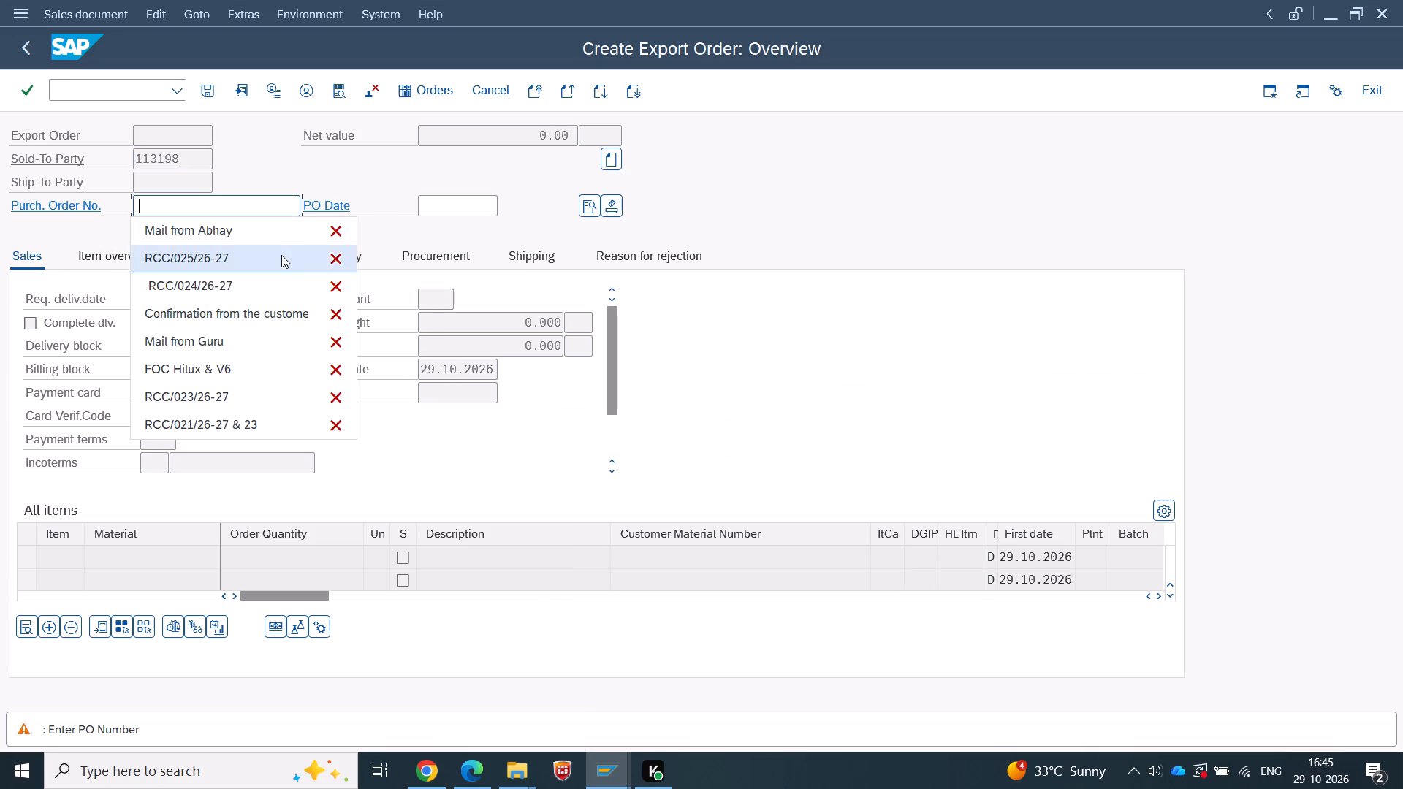
left_click(269, 240)
left_click(442, 209)
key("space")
left_click(447, 229)
key("Return")
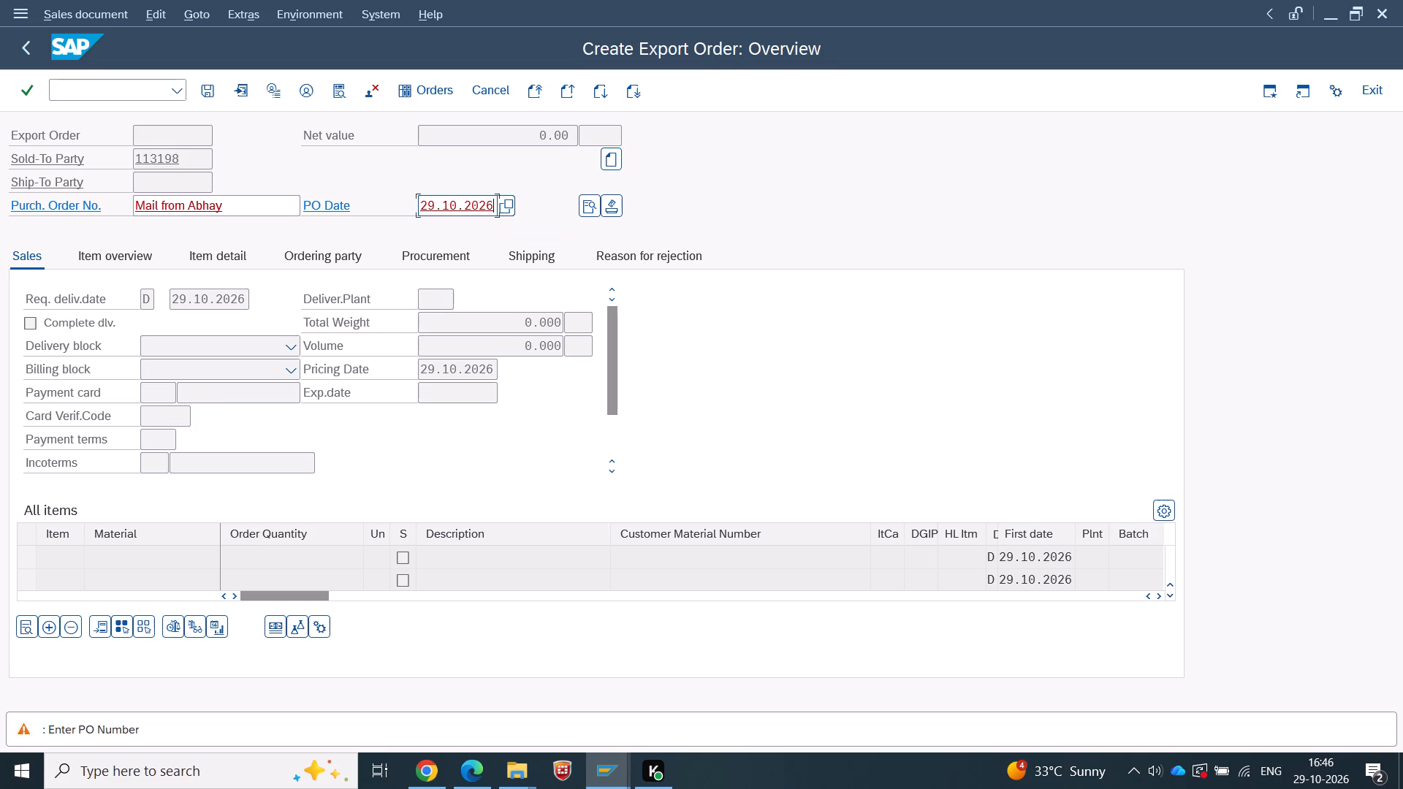
Set the export order's delivering plant to cs02.
left_click(431, 297)
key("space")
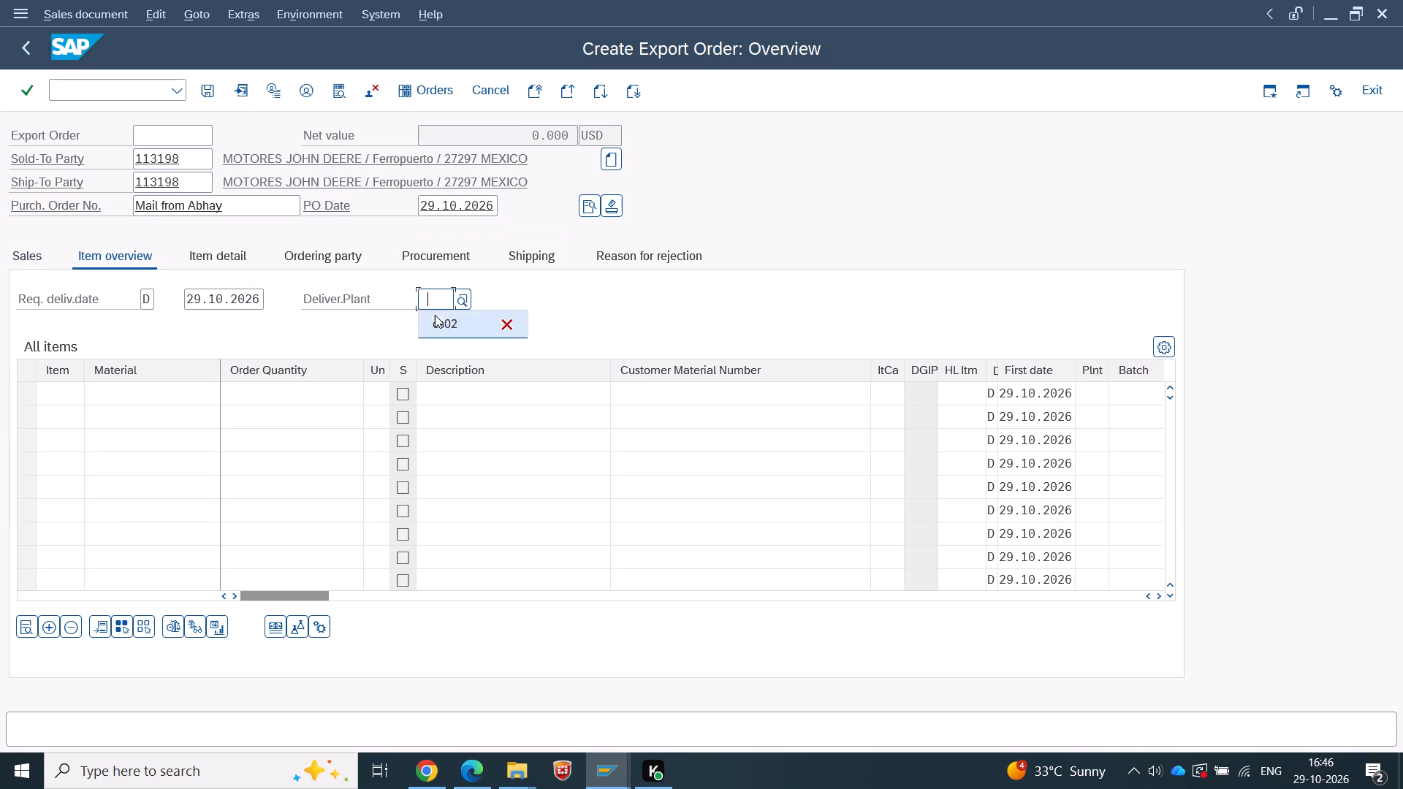
left_click(437, 326)
key("Return")
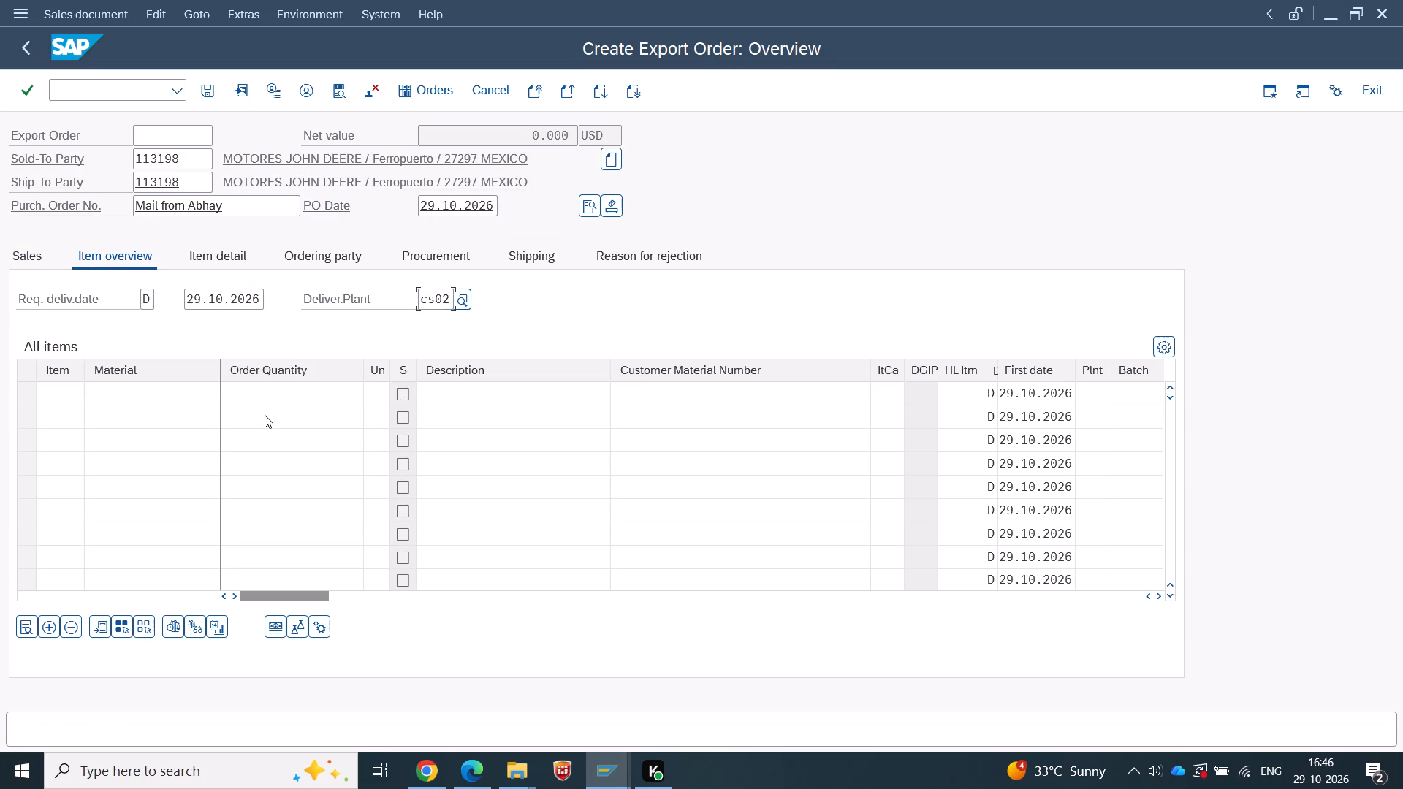
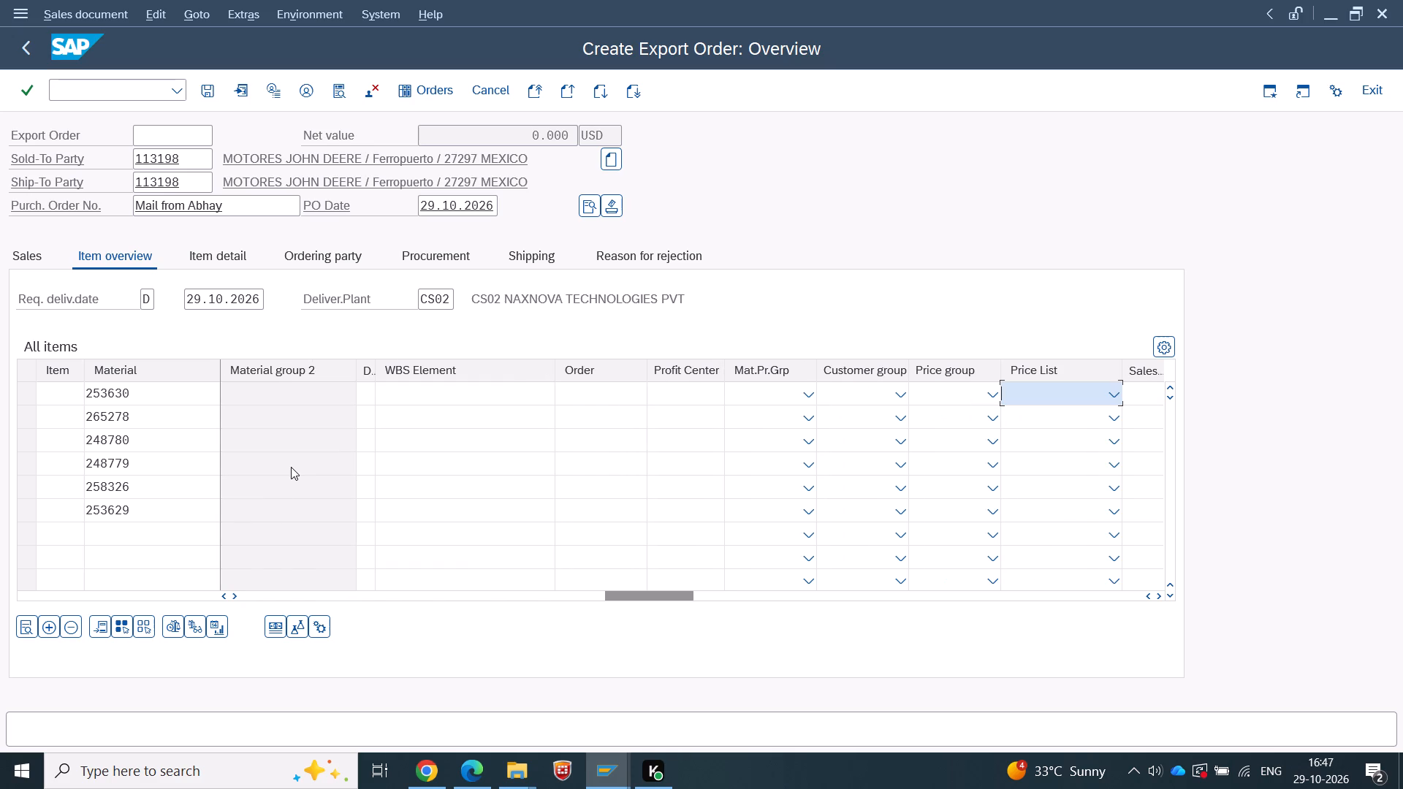
Set the storage location of the first order line, material 253630, to FG01.
left_click_drag(634, 595, 689, 596)
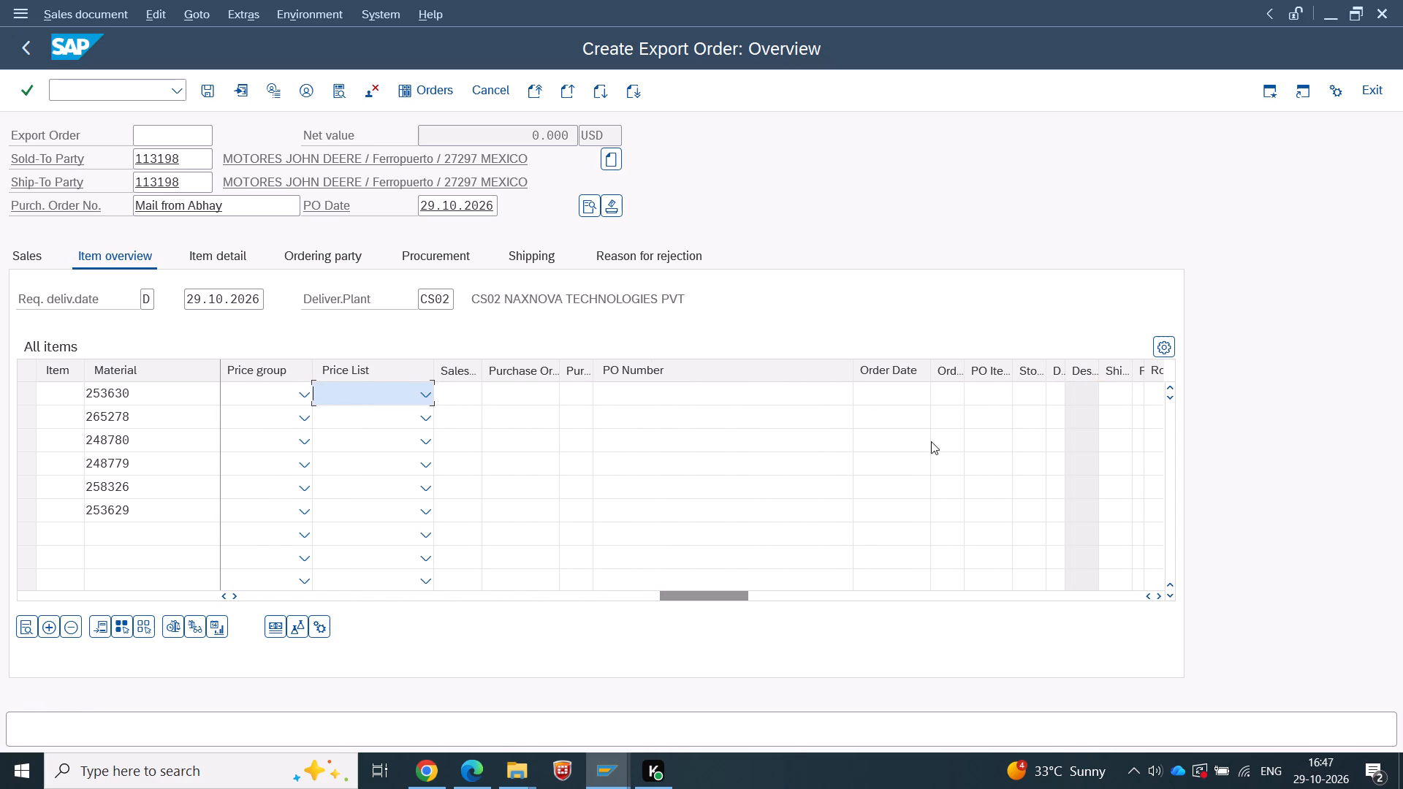
left_click(1023, 397)
key("space")
left_click(1030, 408)
key("shift+Left")
key("shift+Left")
key("shift+Left")
key("shift+Left")
key("shift+Left")
key("shift+Left")
key("shift+Left")
key("shift+Left")
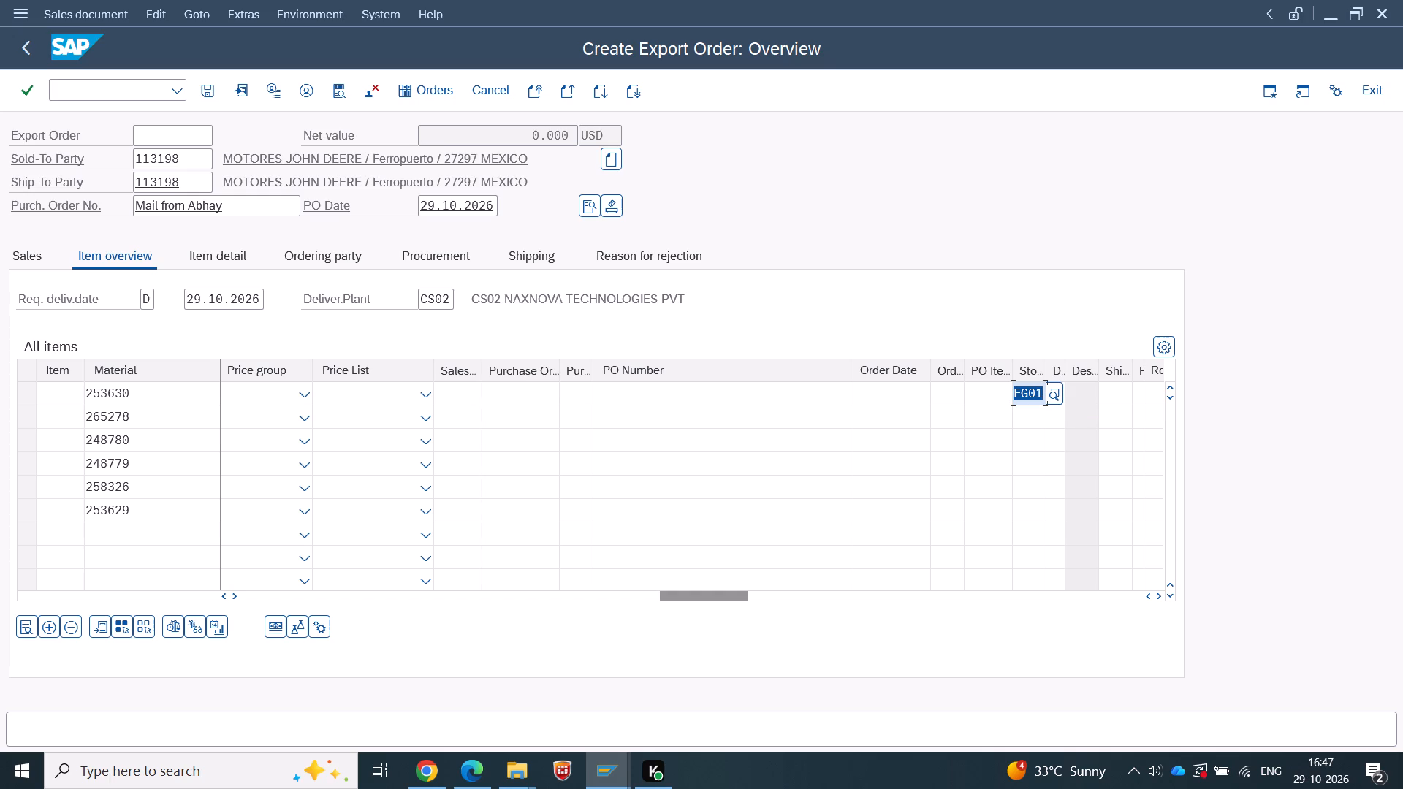
Copy storage location FG01 to the other five material lines, 265278 through 253629, and submit the items.
key("ctrl+c")
key("Down")
key("ctrl+v")
key("Down")
key("ctrl+v")
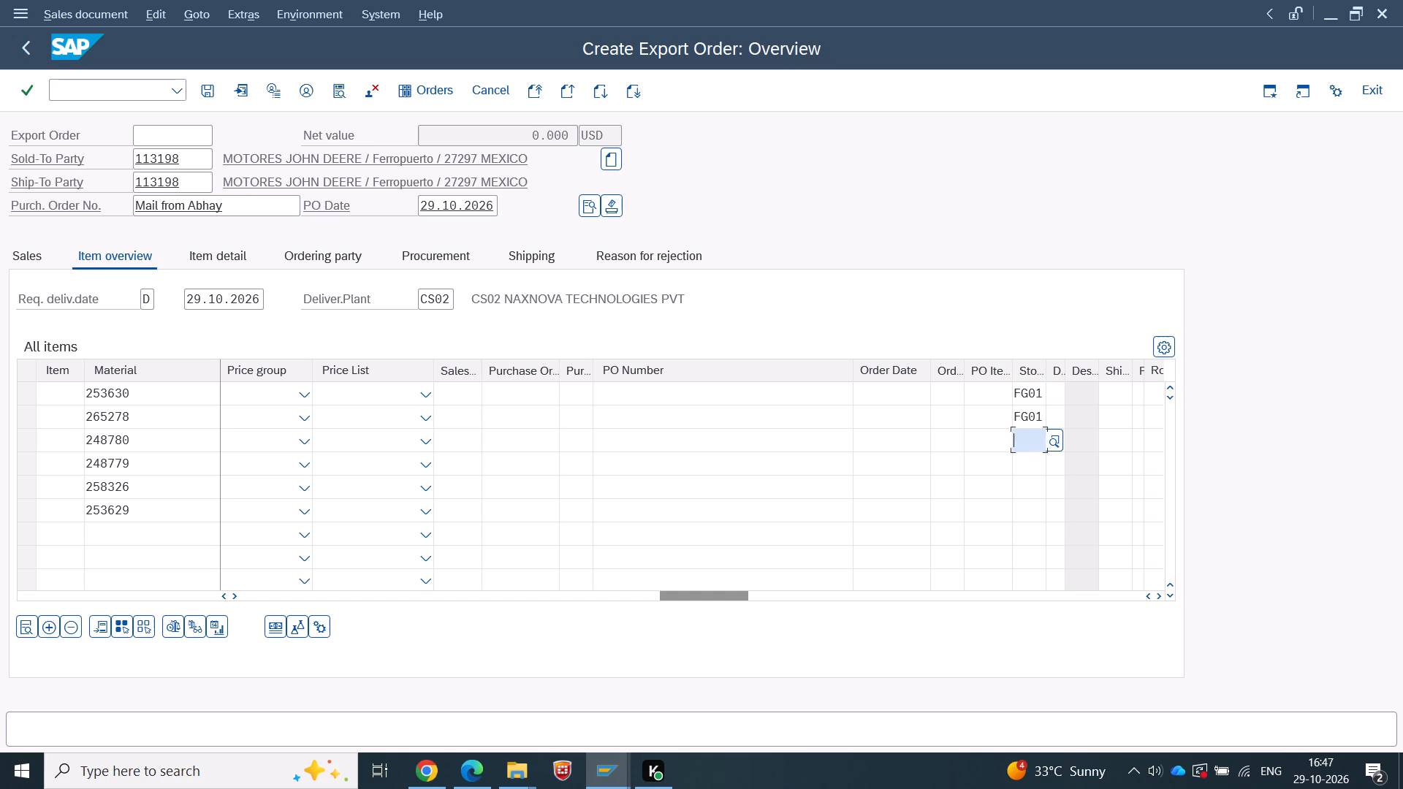
key("Down")
key("ctrl+v")
key("Down")
key("ctrl+v")
key("Down")
key("ctrl+v")
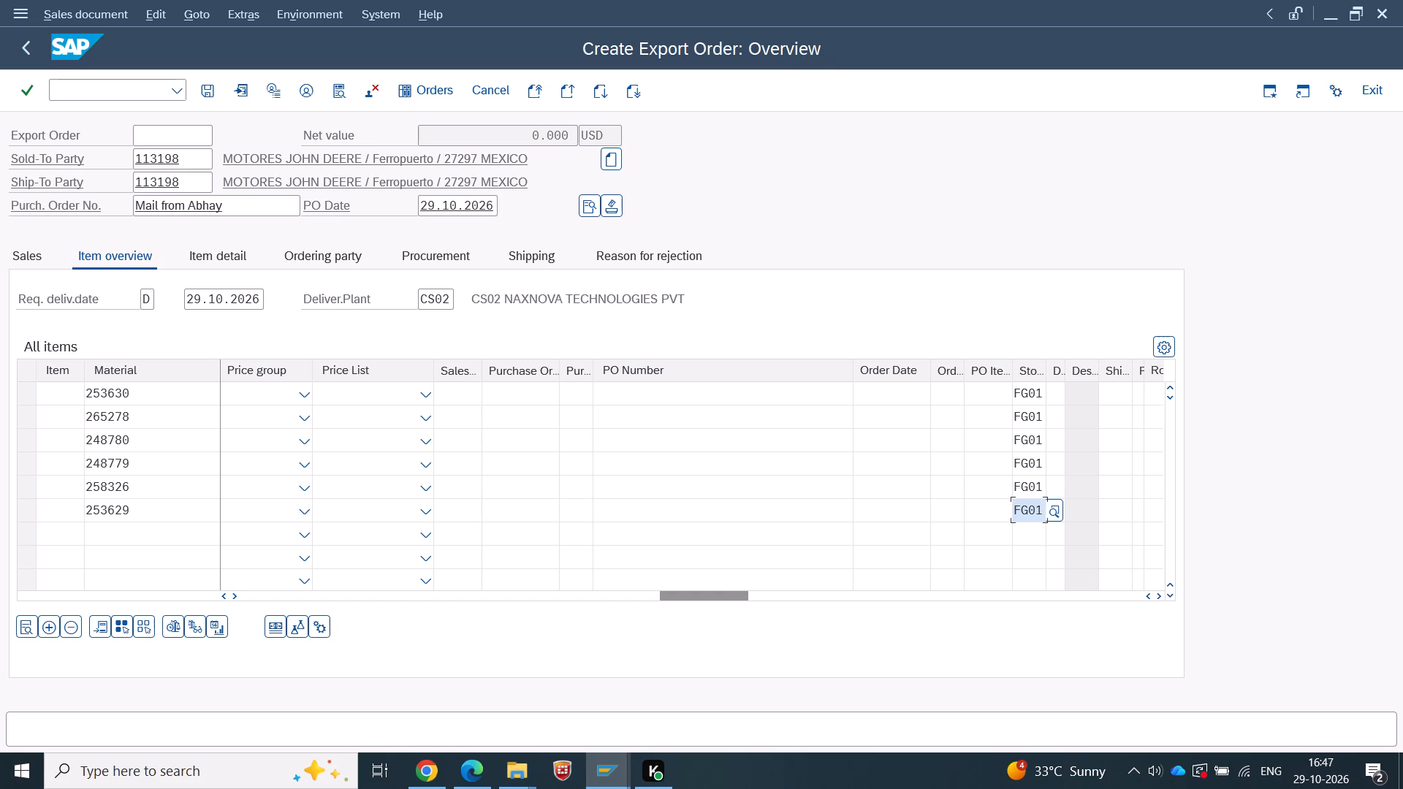
key("Return")
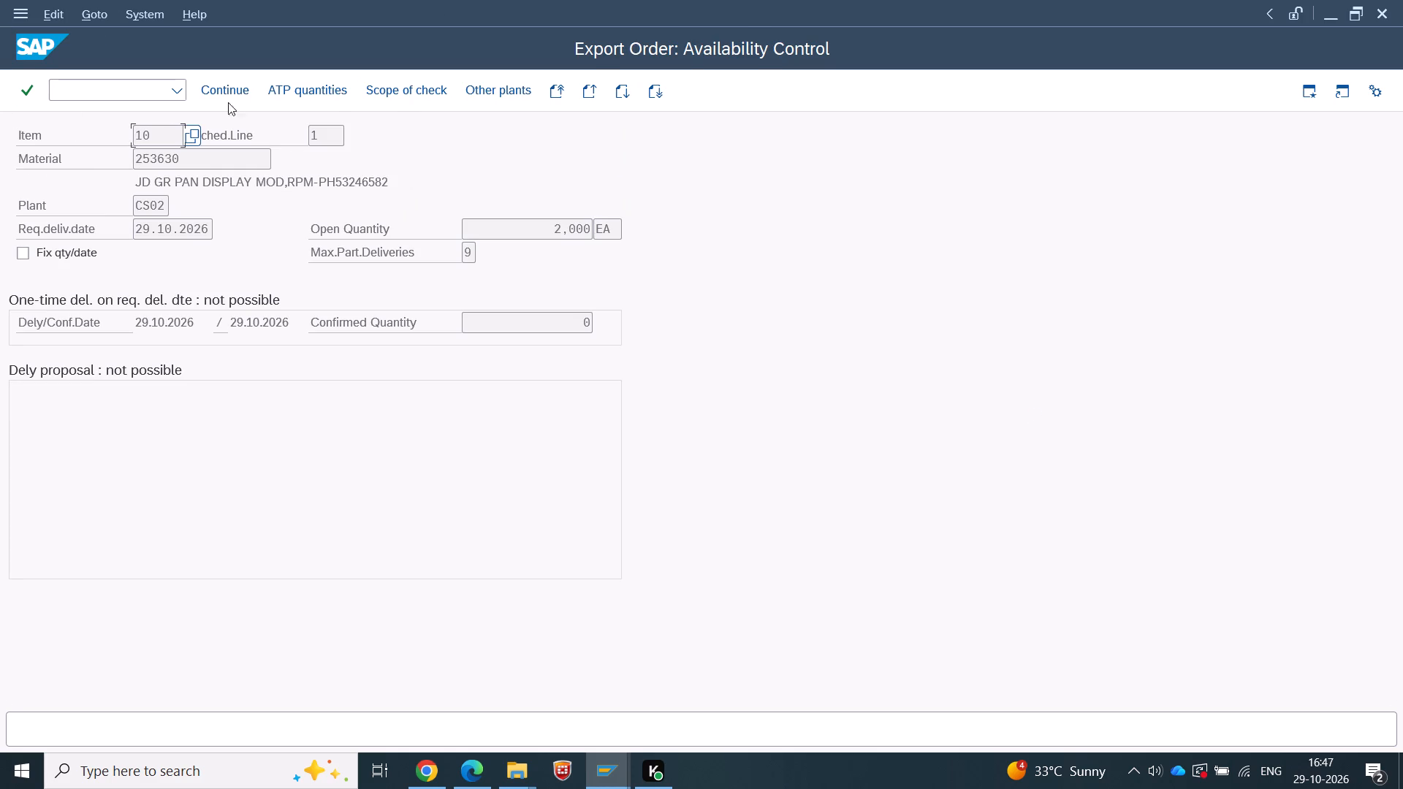
Work through the availability control screens for the order items, accepting one-time delivery for item 20.
left_click(243, 95)
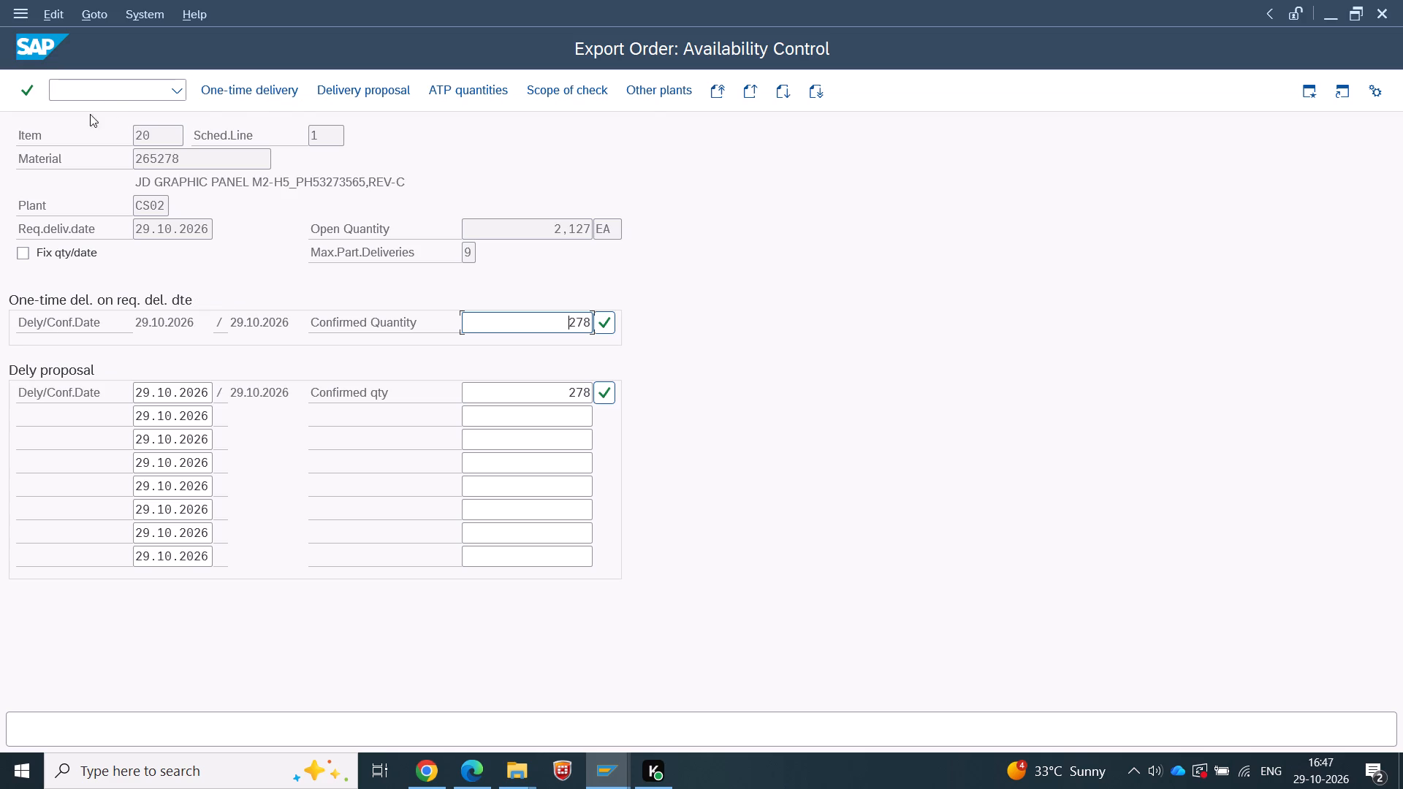
left_click(246, 100)
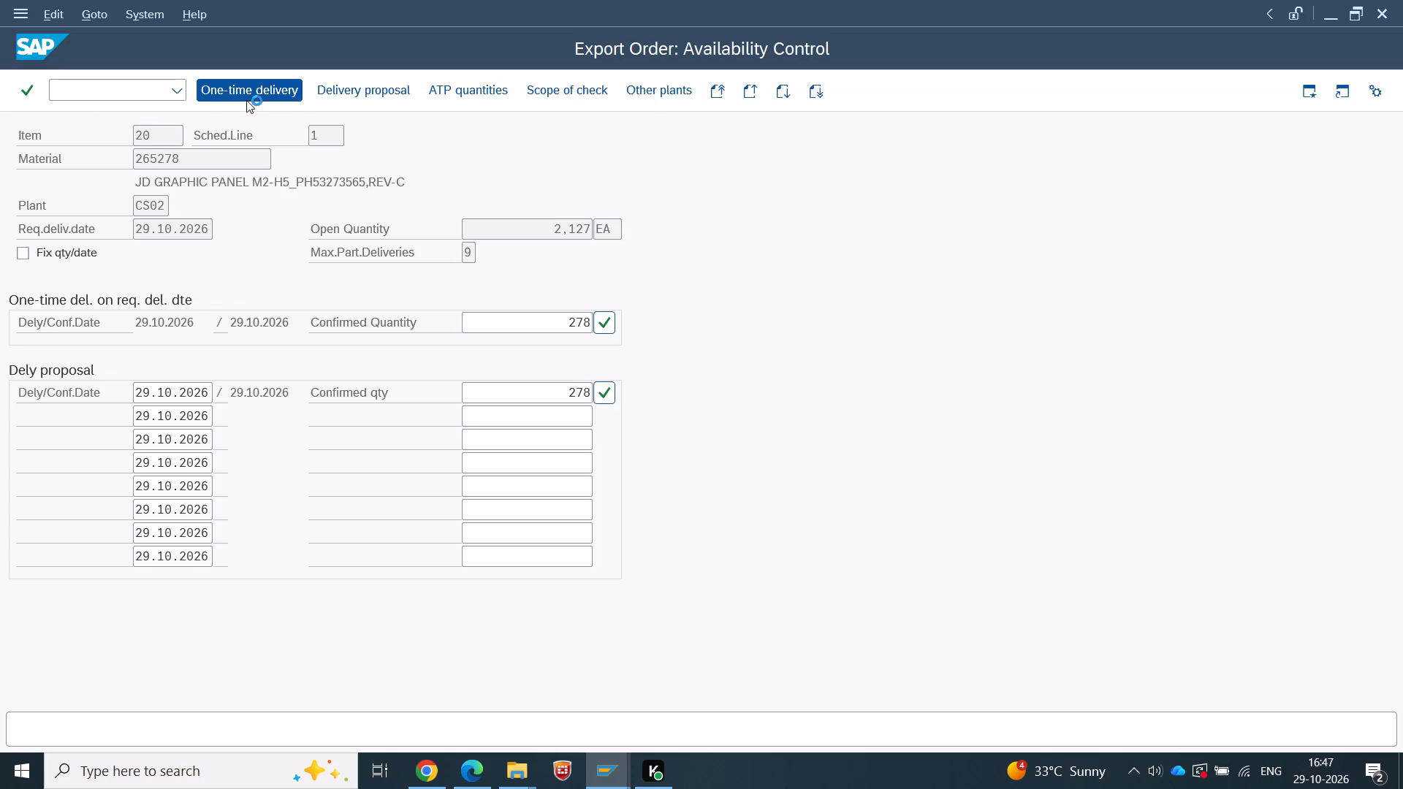
left_click(246, 100)
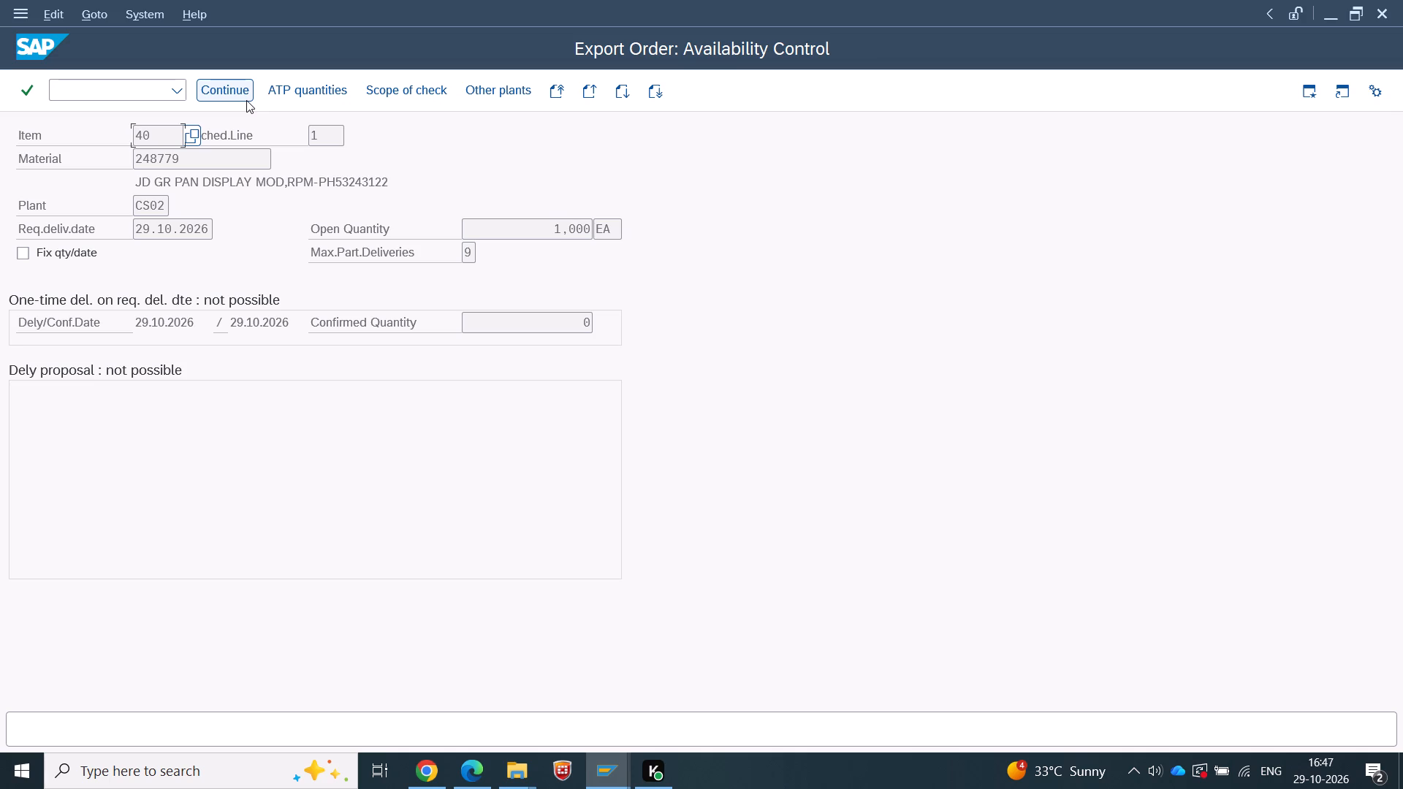
left_click(246, 100)
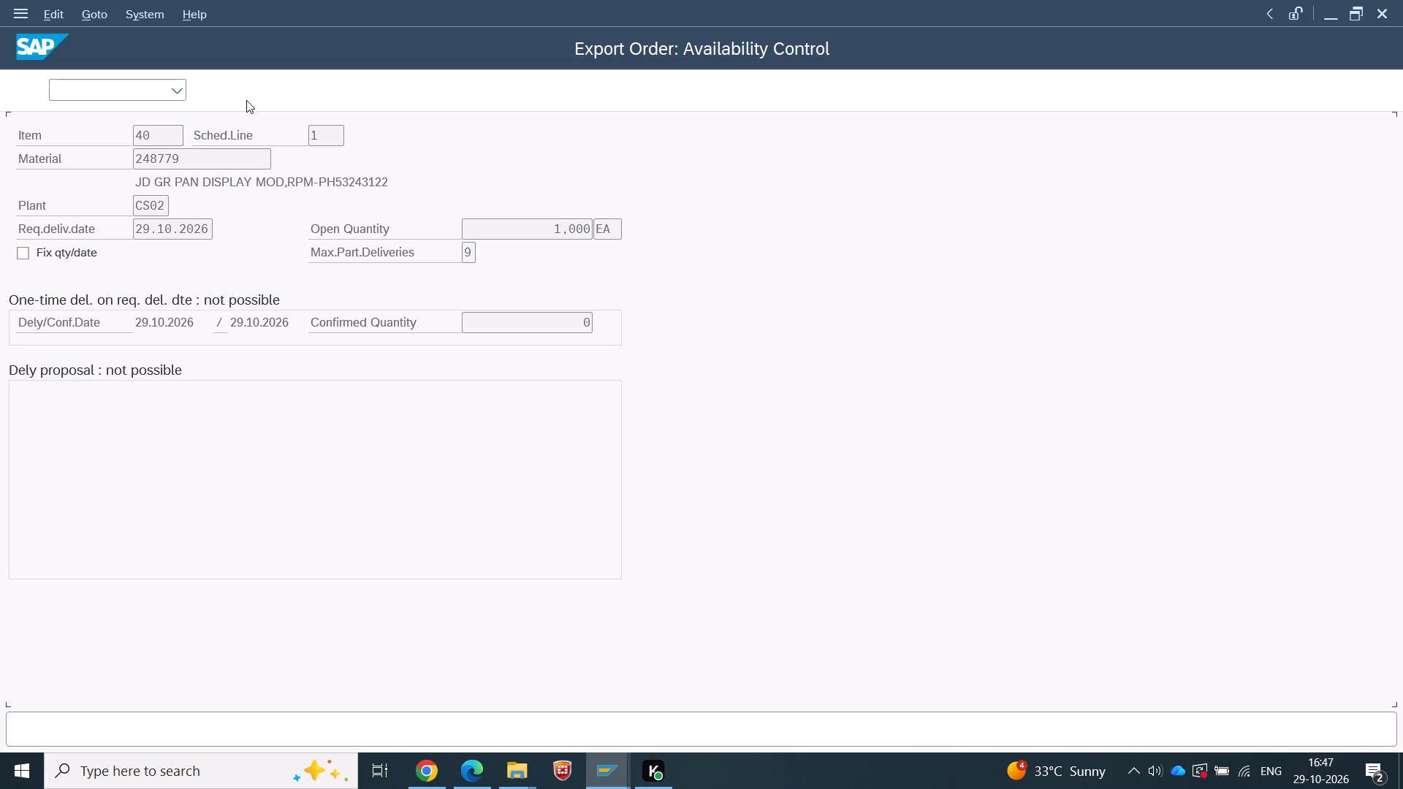
left_click(246, 100)
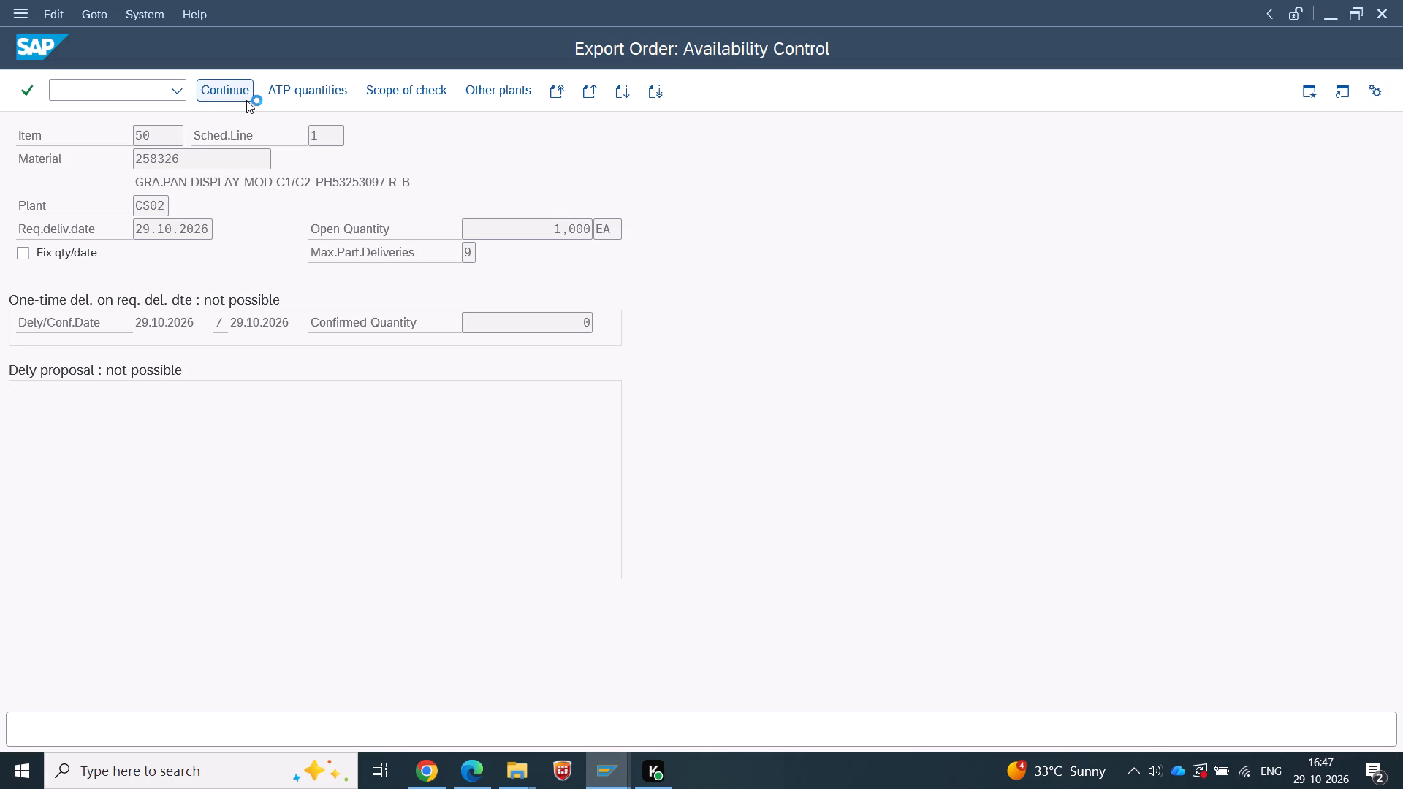
left_click(238, 91)
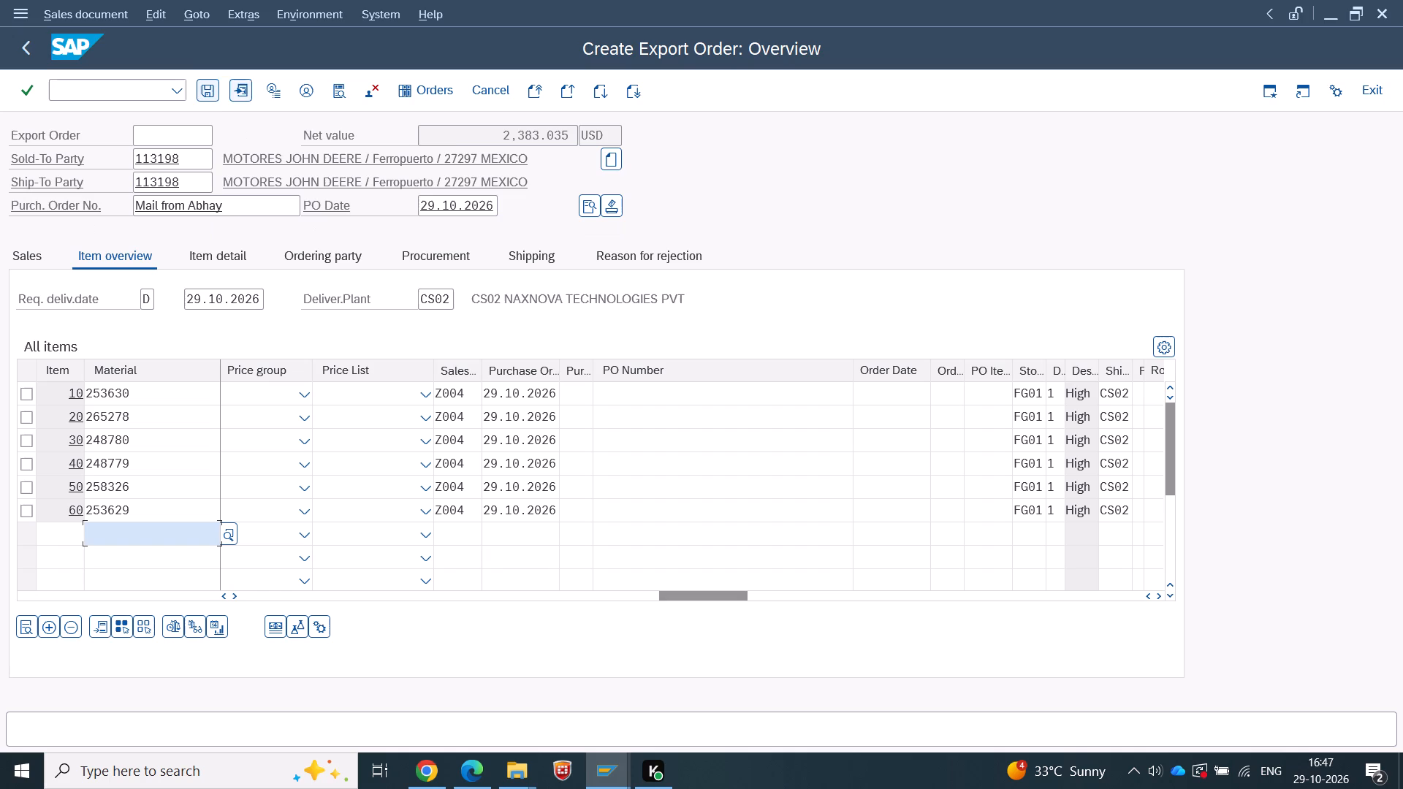
Compare item 10's customer material number and quantity in SAP with John Deere purchase order 127081 in Edge.
left_click(713, 606)
left_click_drag(708, 598, 80, 594)
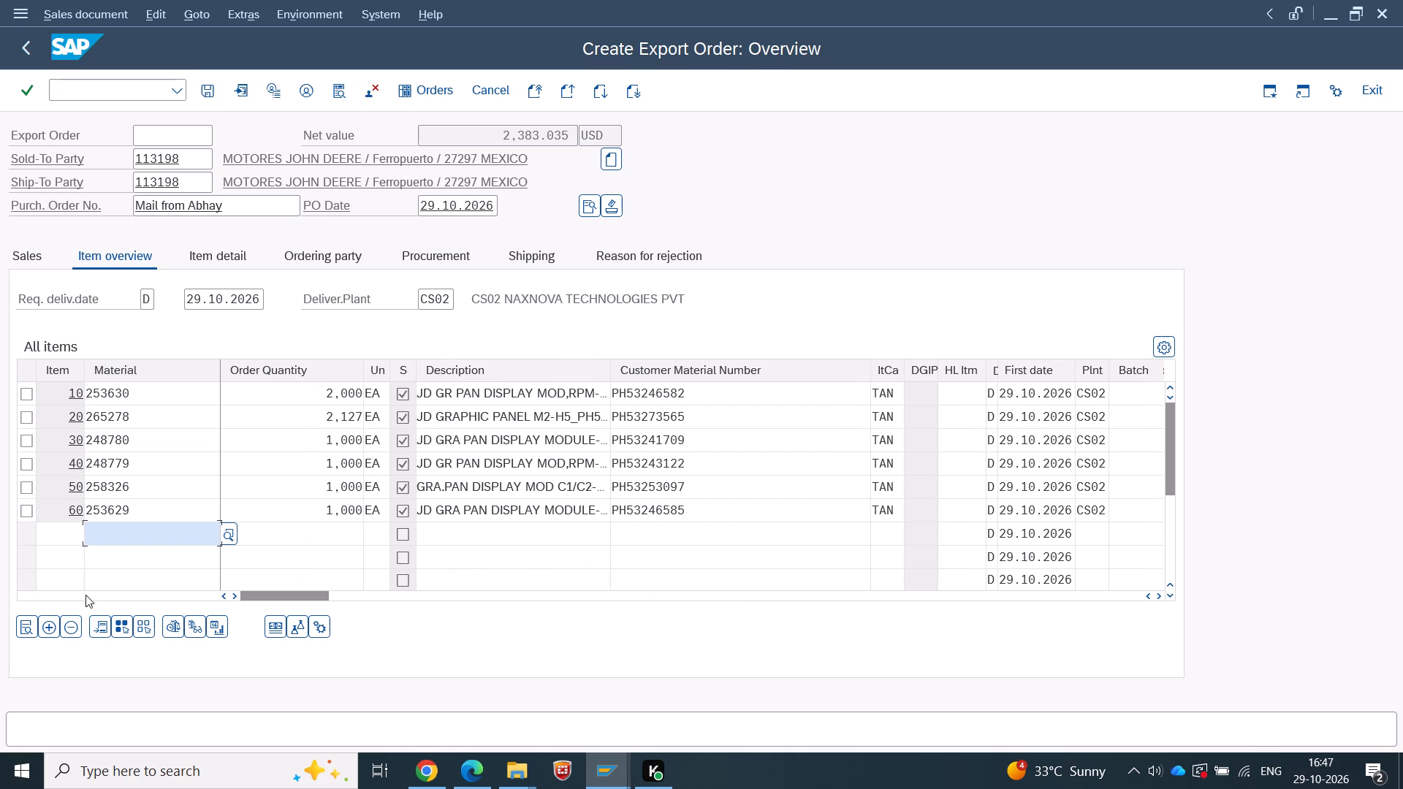
left_click(461, 776)
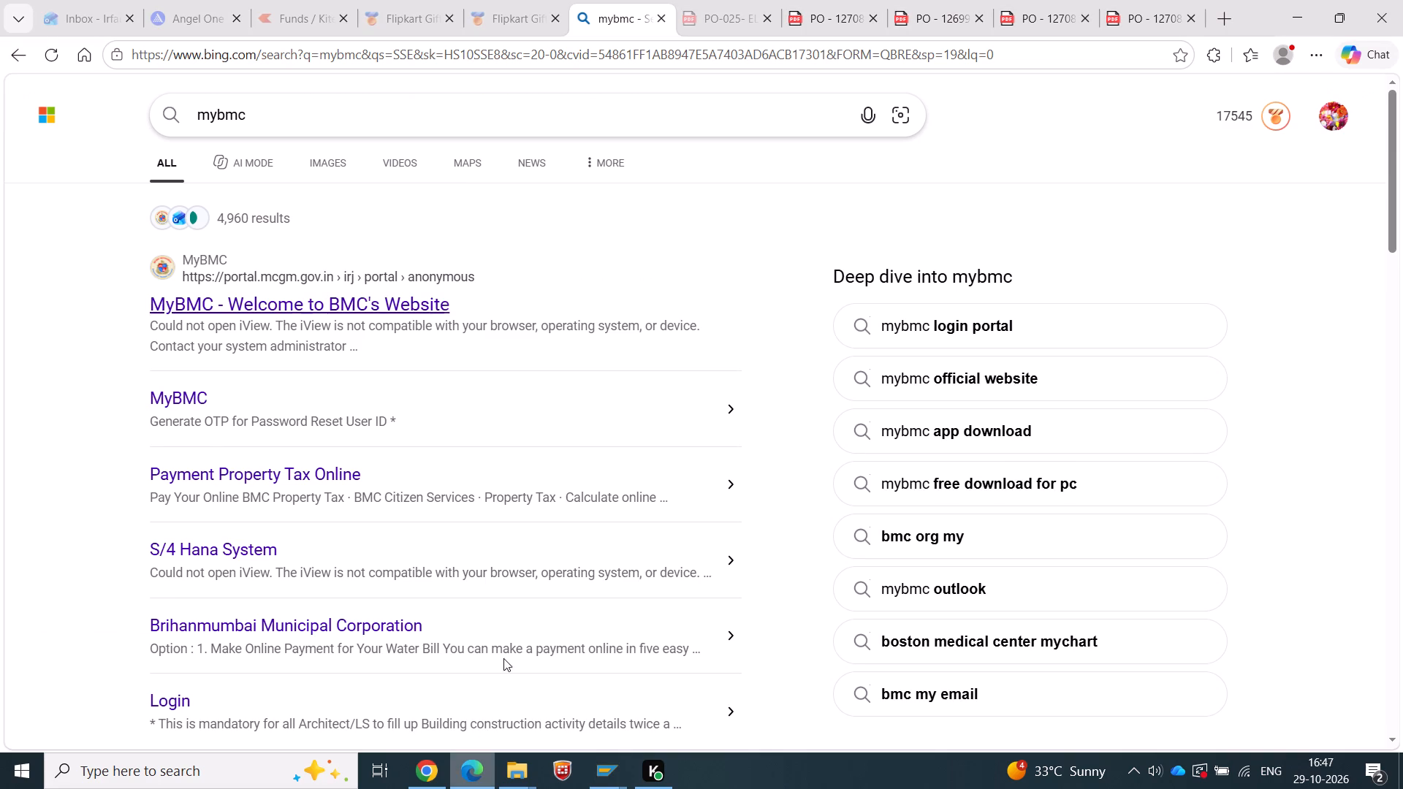
left_click(1122, 0)
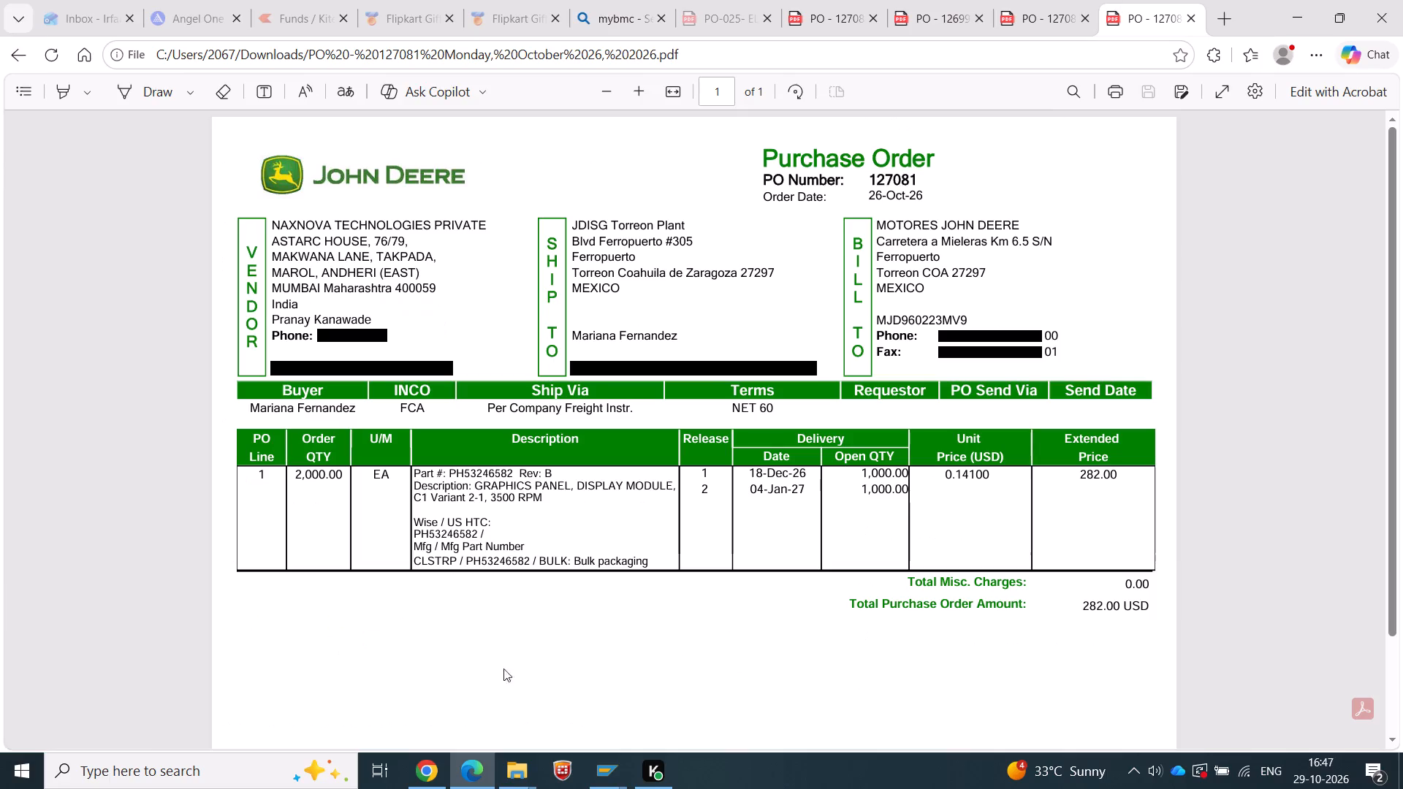
scroll(921, 506, "down", 10)
scroll(902, 456, "up", 3)
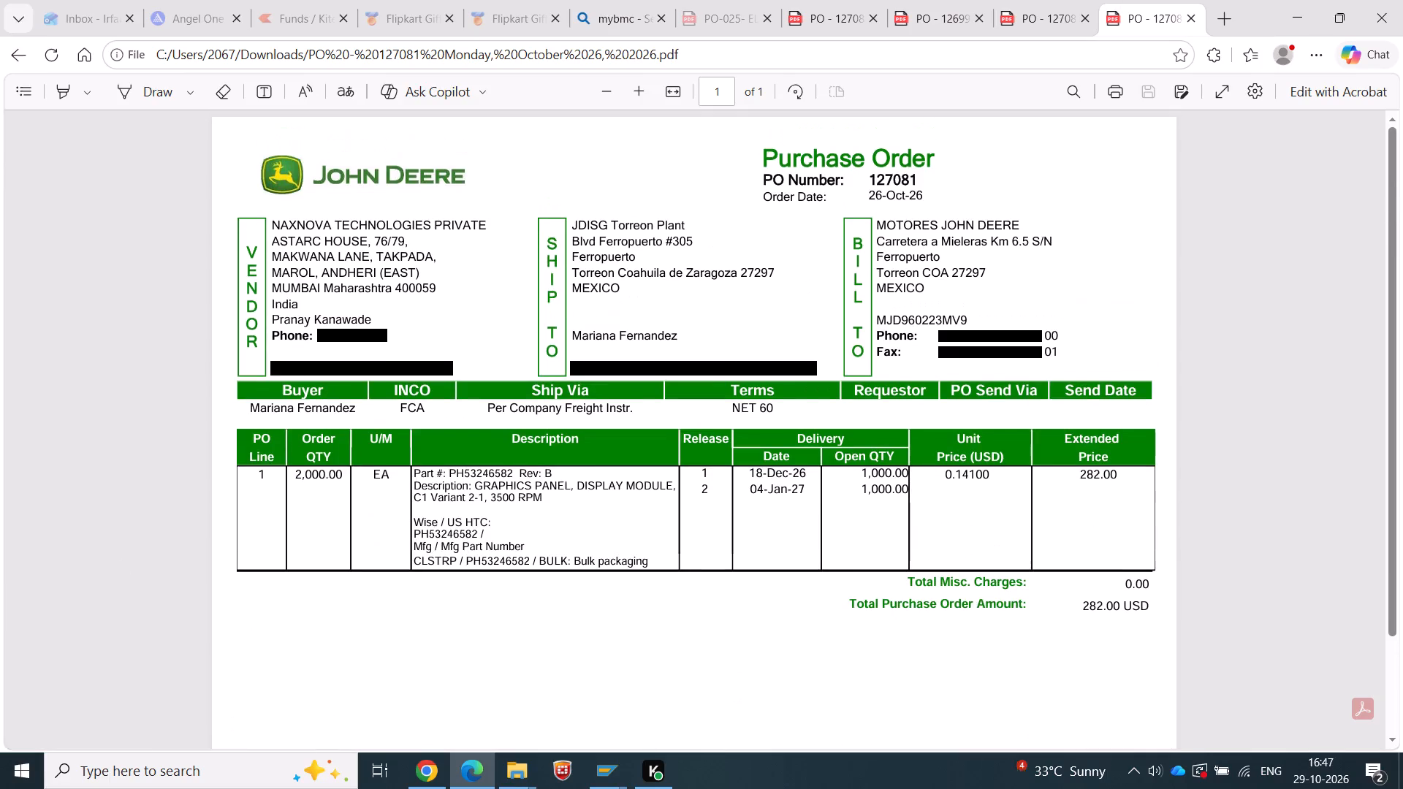
key("alt+Tab")
key("alt+Tab")
key("alt+Tab")
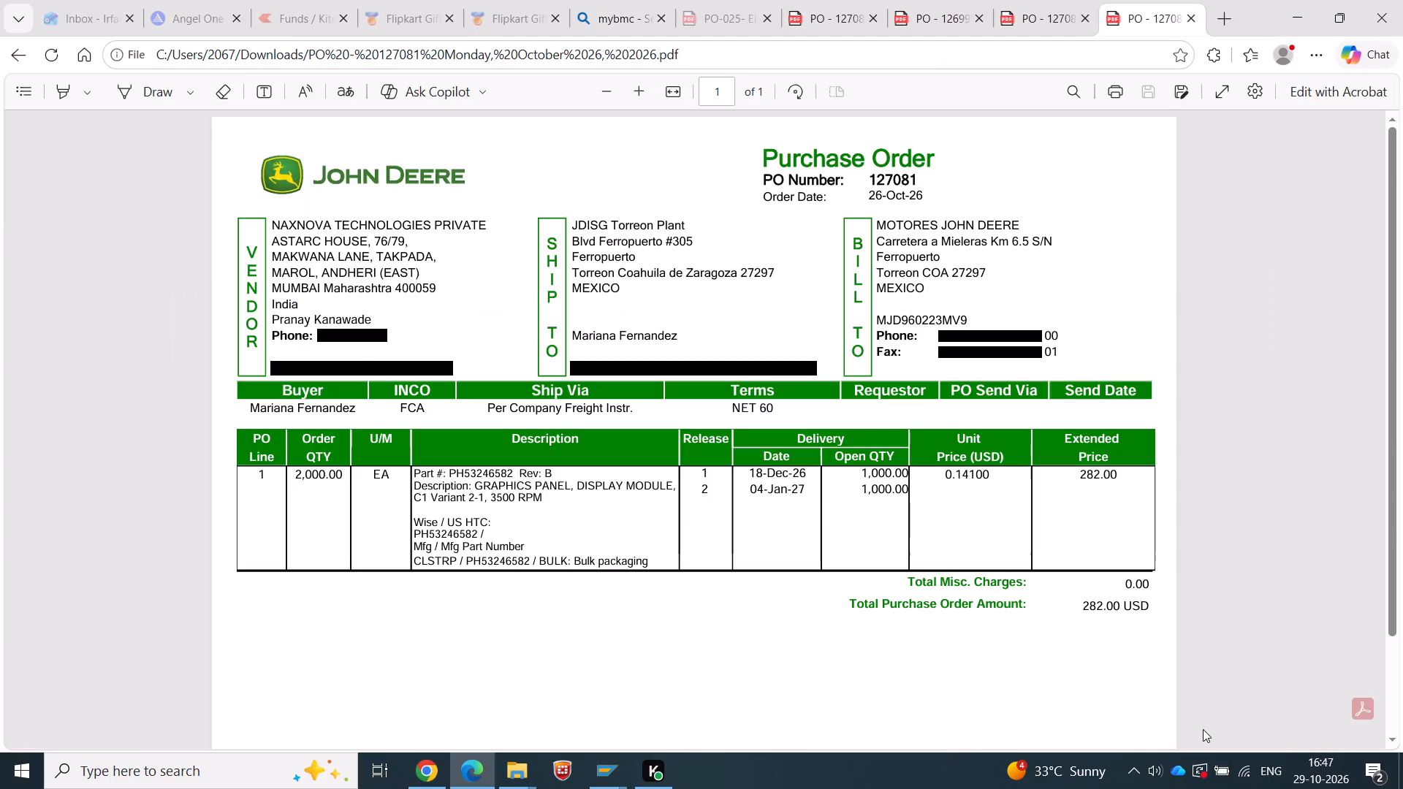
key("alt+Tab")
left_click_drag(696, 388, 604, 384)
key("alt+Tab")
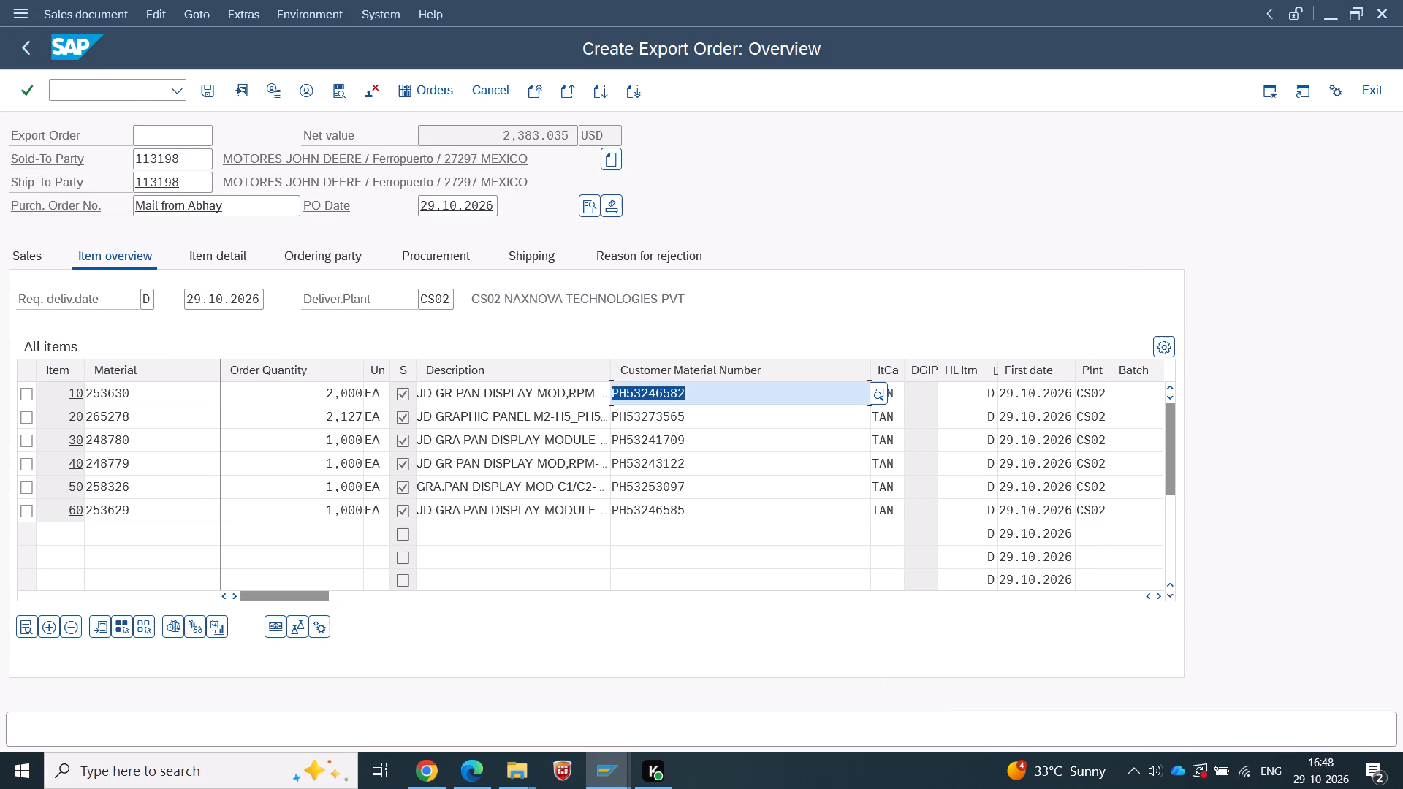
key("alt+Tab")
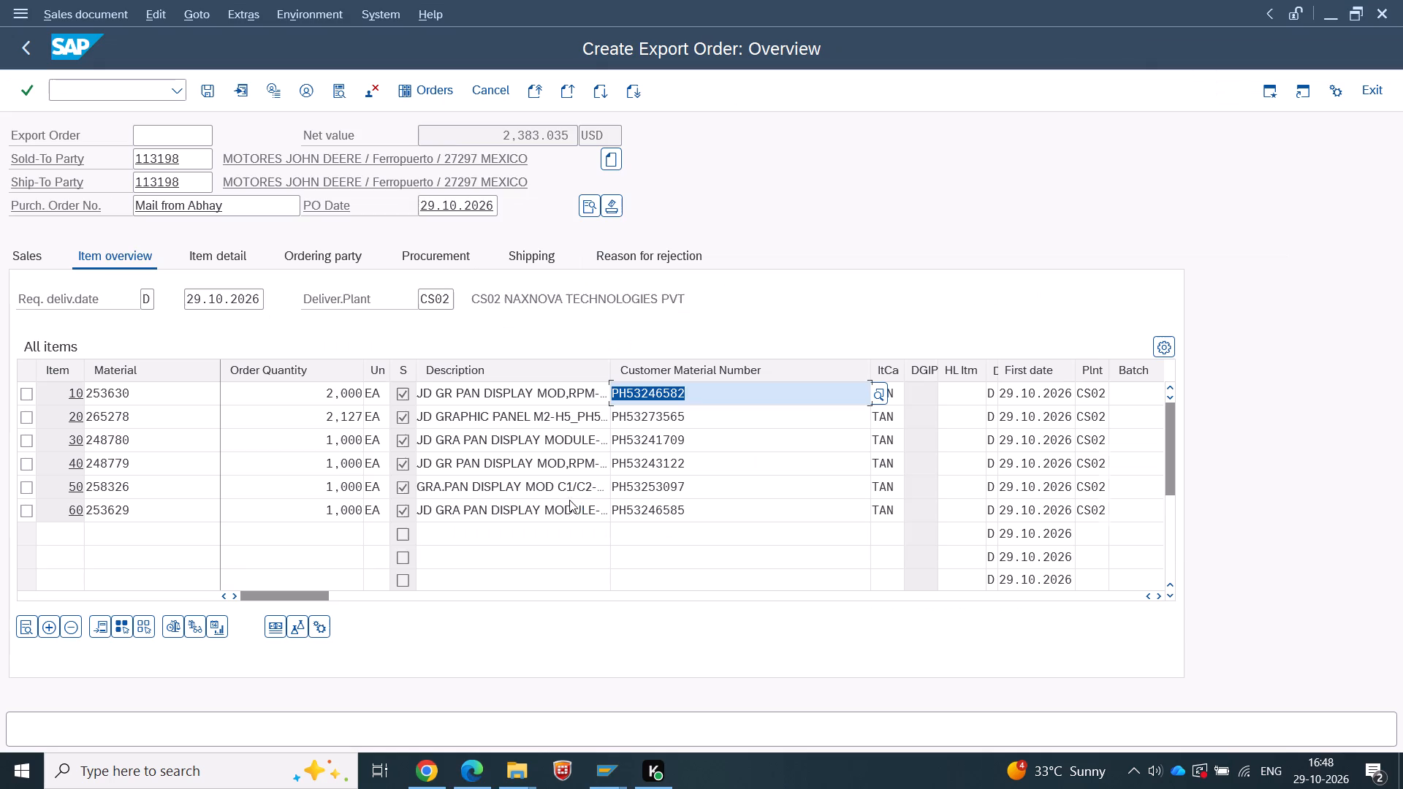
key("alt+Tab")
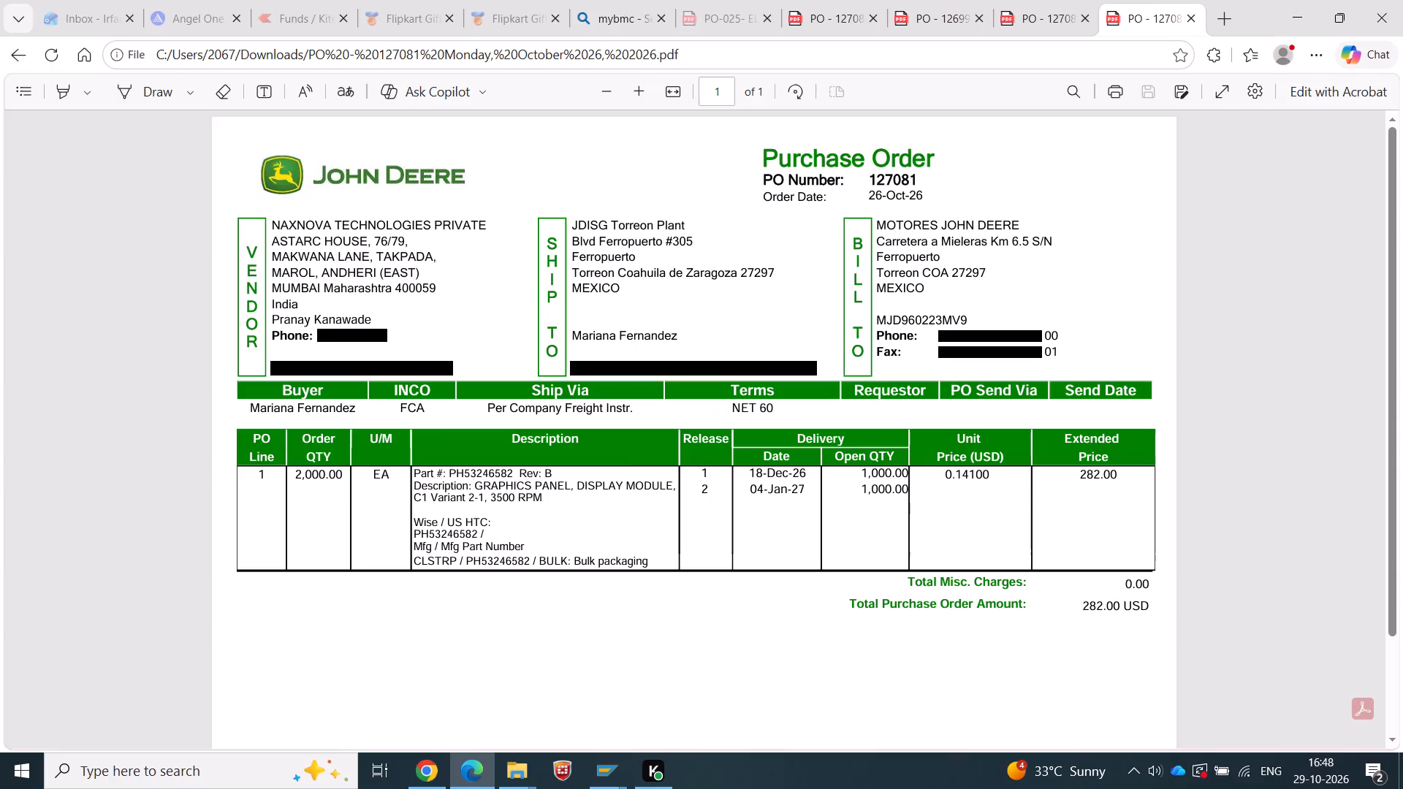
key("alt+Tab")
key("alt+Tab")
Copy PO number 127081 from the Edge document into the SAP order's purchase order number field, followed by a comma.
scroll(934, 256, "up", 3)
left_click_drag(869, 180, 913, 179)
key("ctrl+c")
key("alt+Tab")
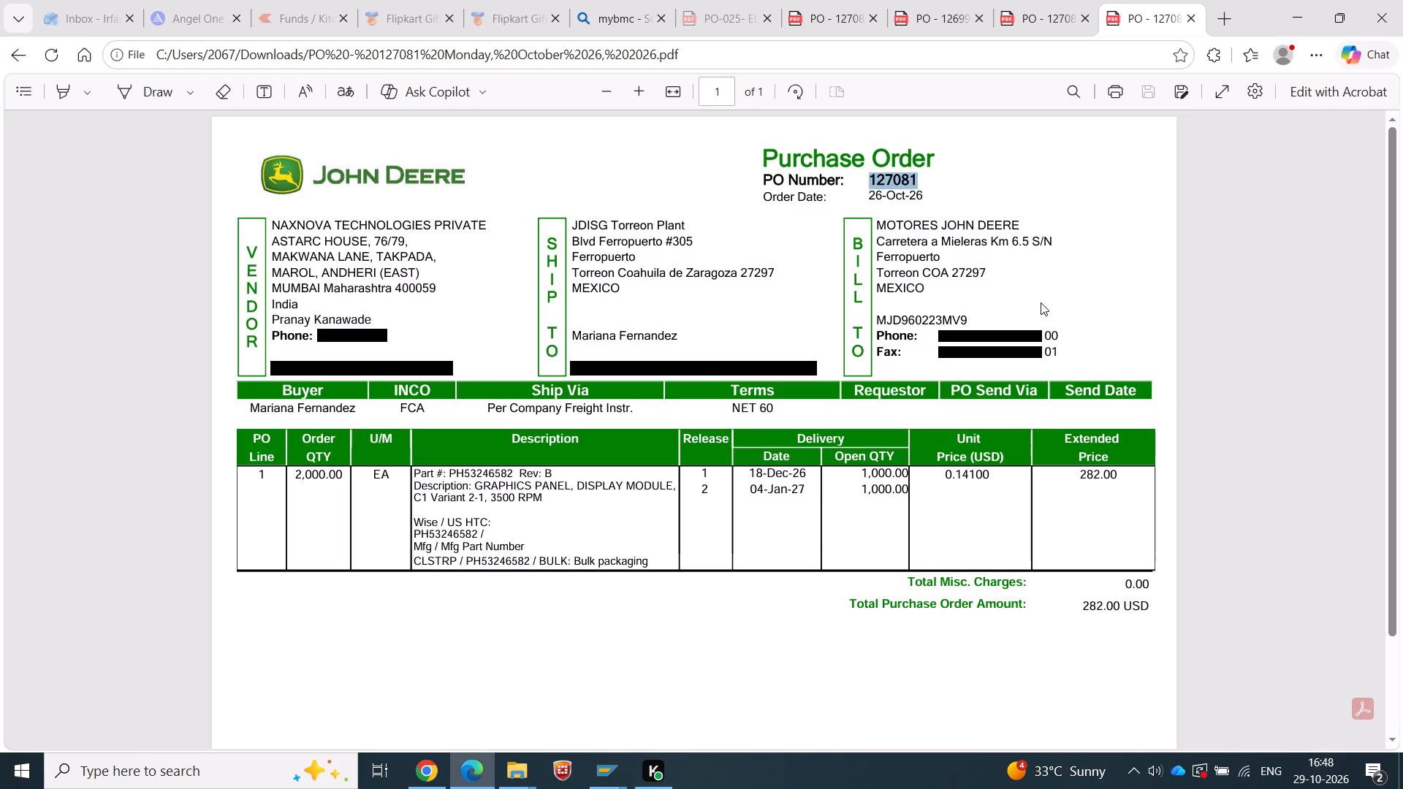
left_click_drag(238, 210, 0, 198)
key("ctrl+v")
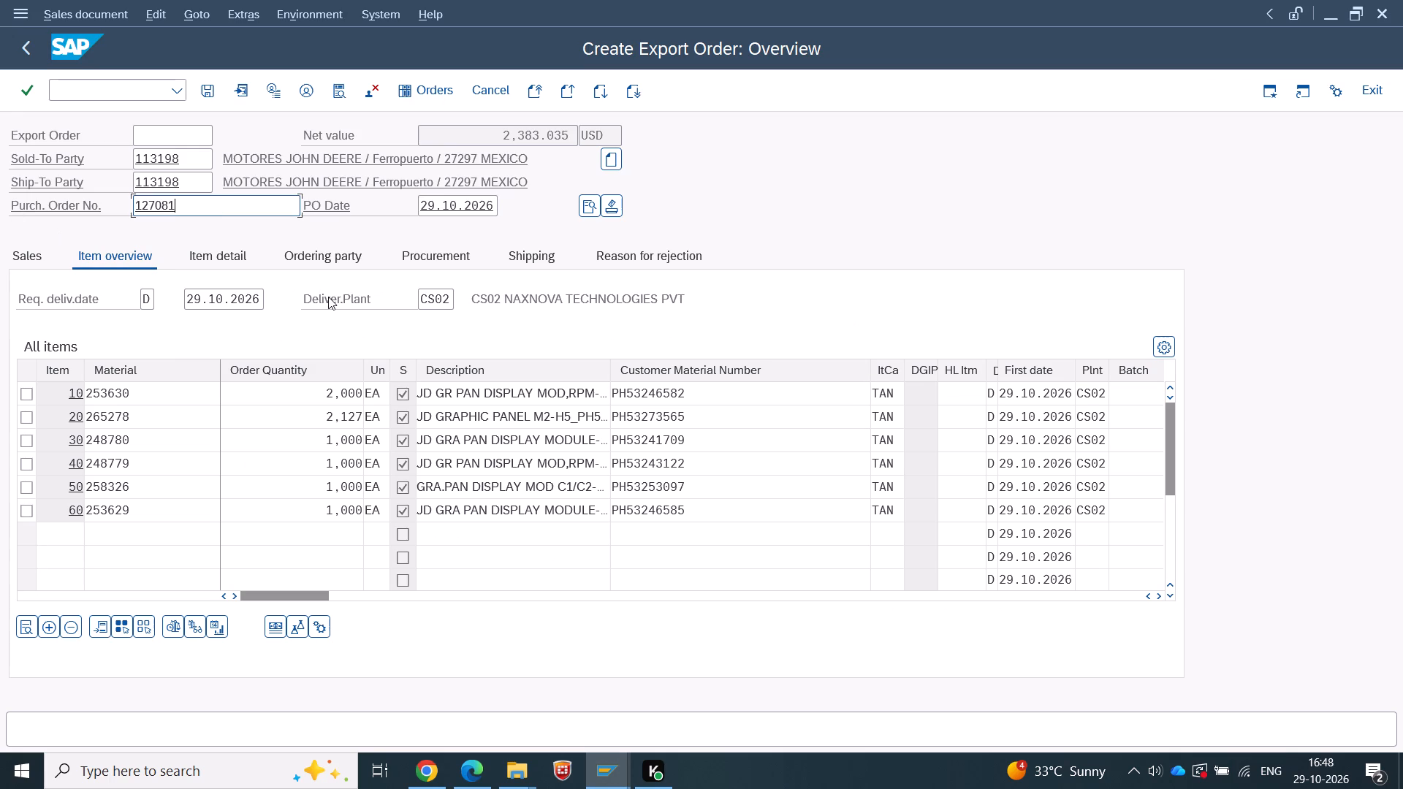
key("comma")
Set the export order's PO date to 26.10.2026, consulting the order date on purchase order 127081.
key("alt+Tab")
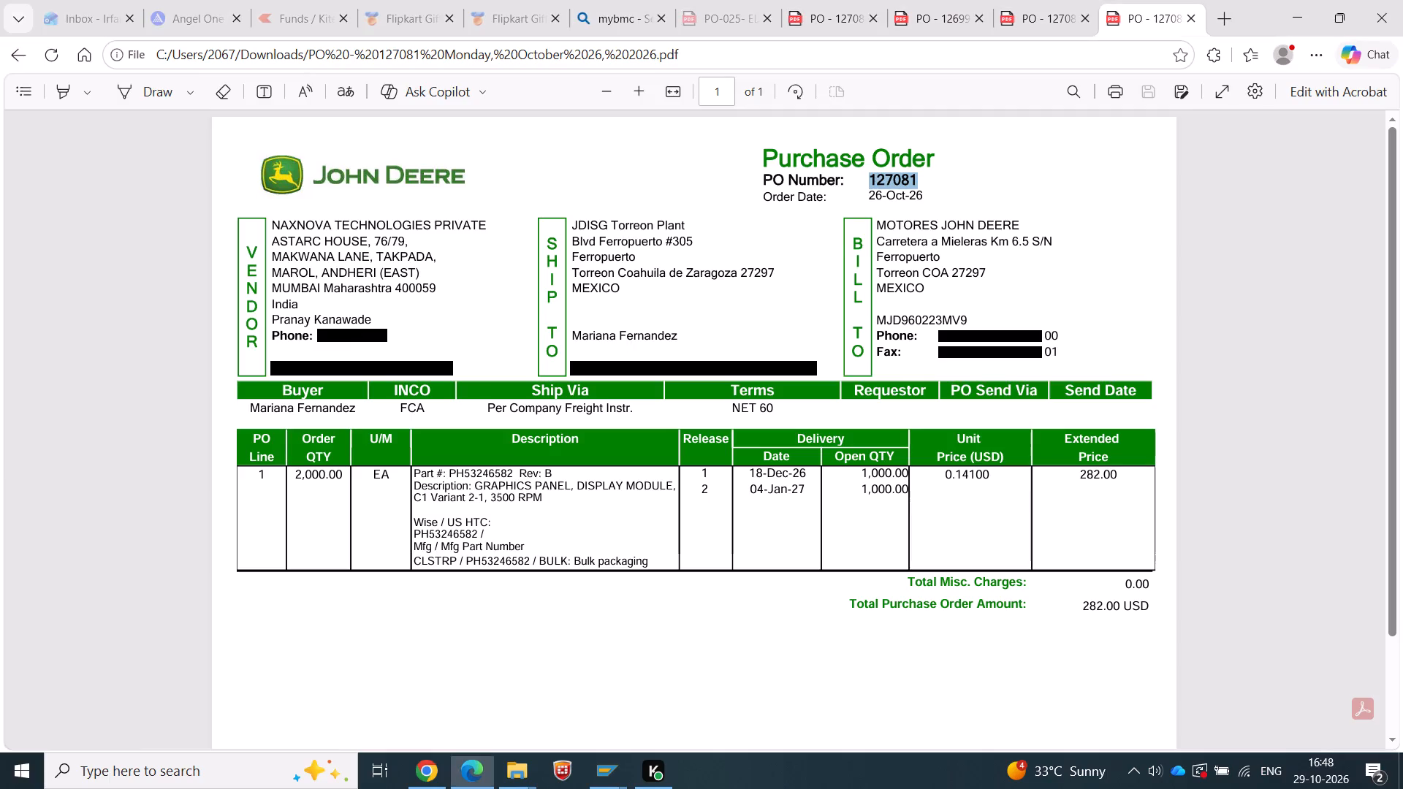
key("alt+Tab")
left_click(428, 205)
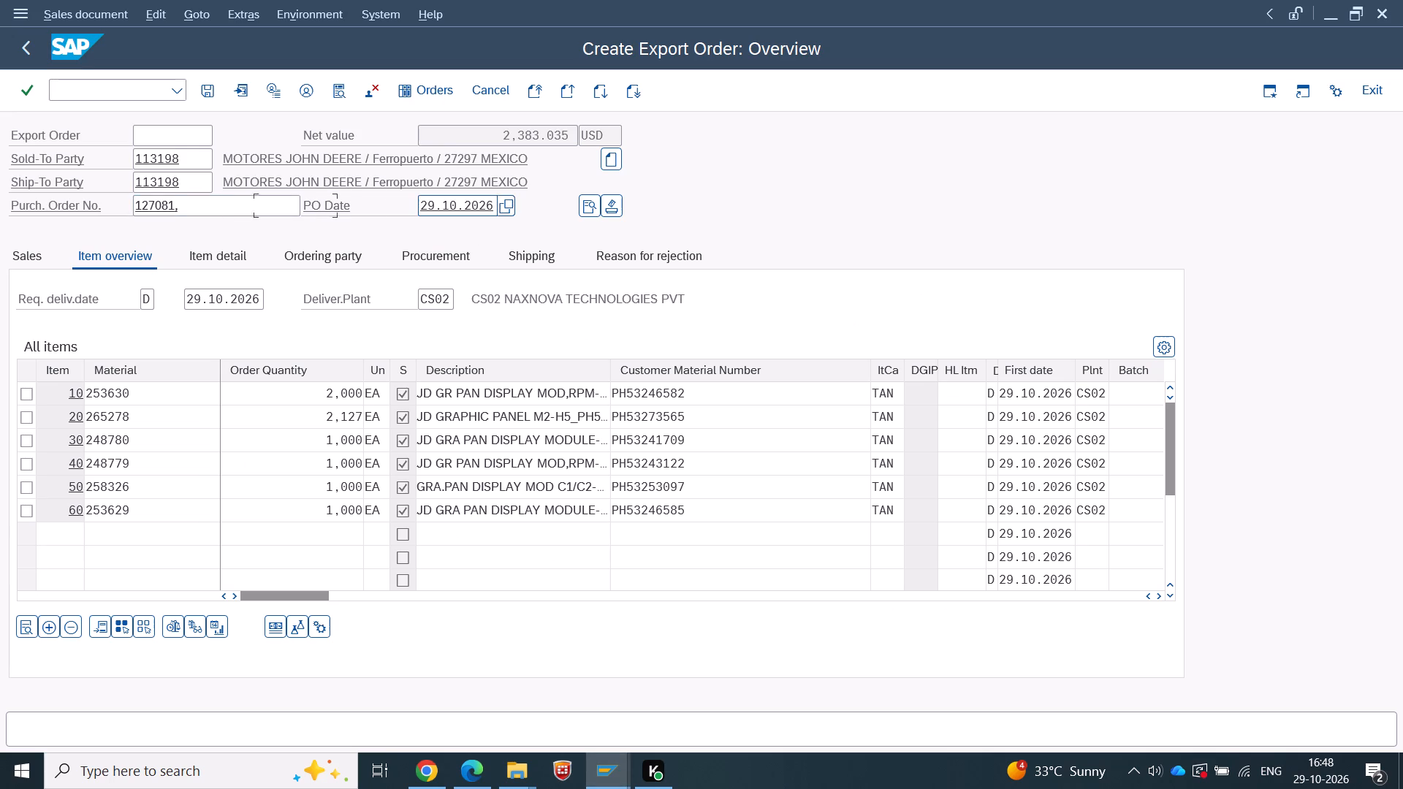
key("6")
key("Return")
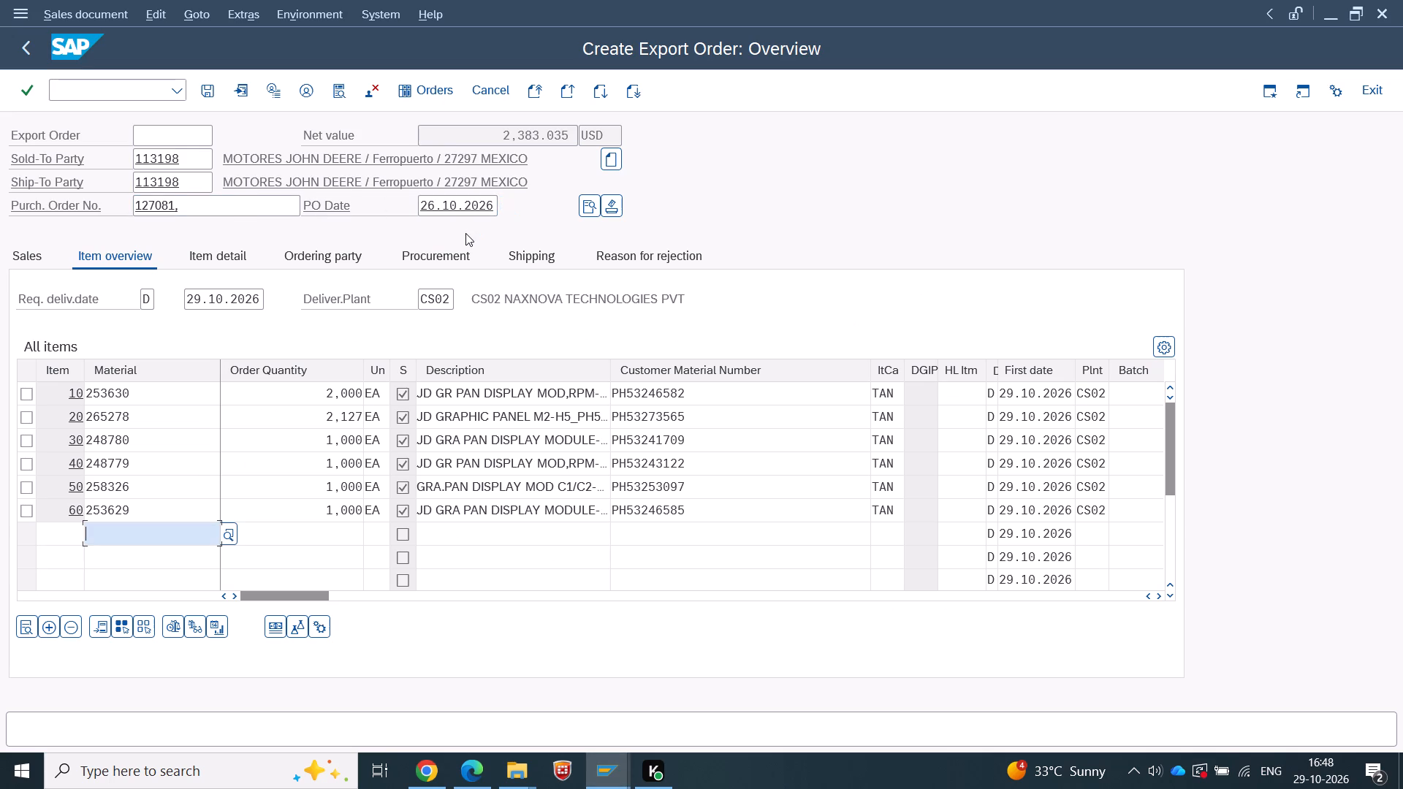
Recheck purchase order 127081 in Edge and select the matching item 10 row in the SAP order.
key("alt+Tab")
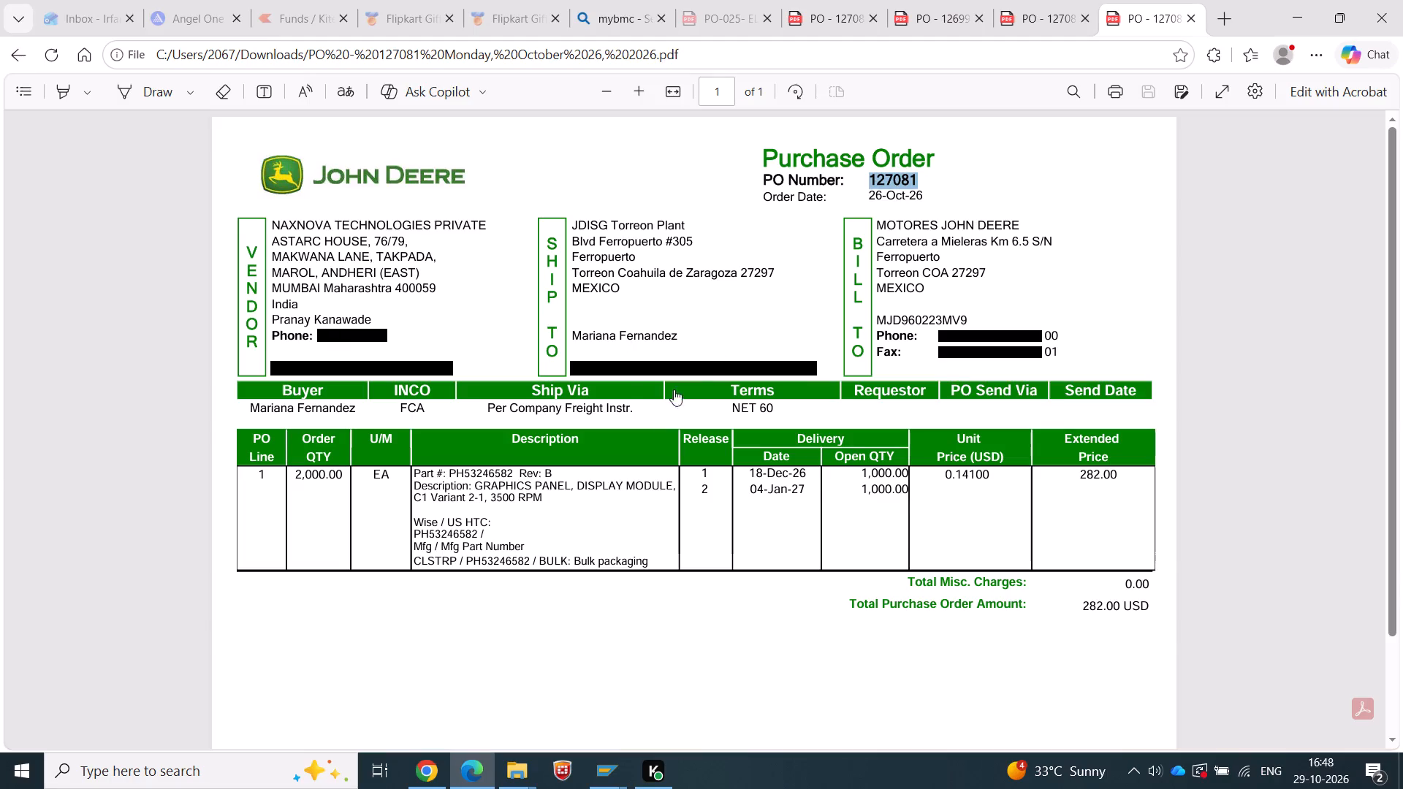
key("alt+Tab")
left_click(26, 394)
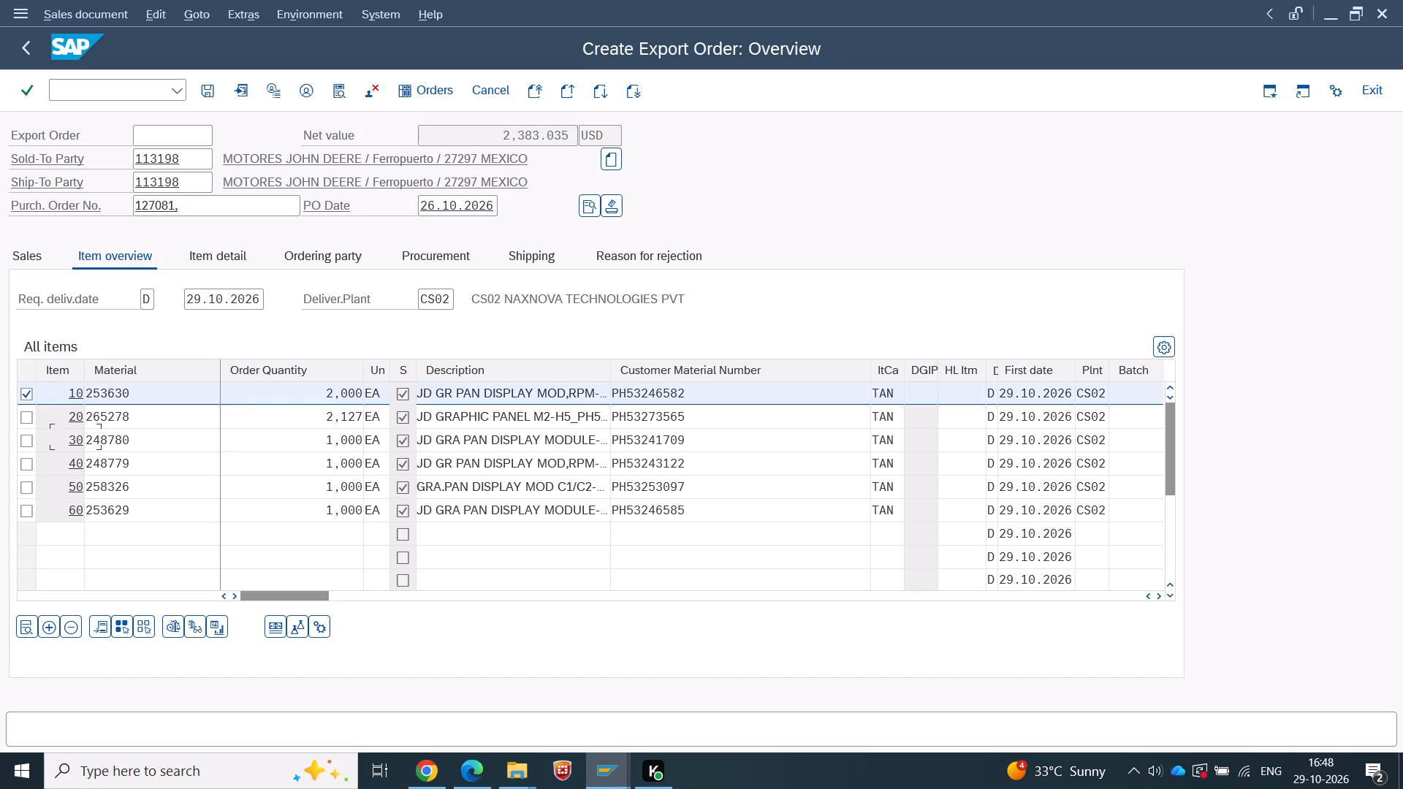
Switch to Edge and close the purchase order 127081 document.
key("alt+Tab")
scroll(1080, 278, "up", 1)
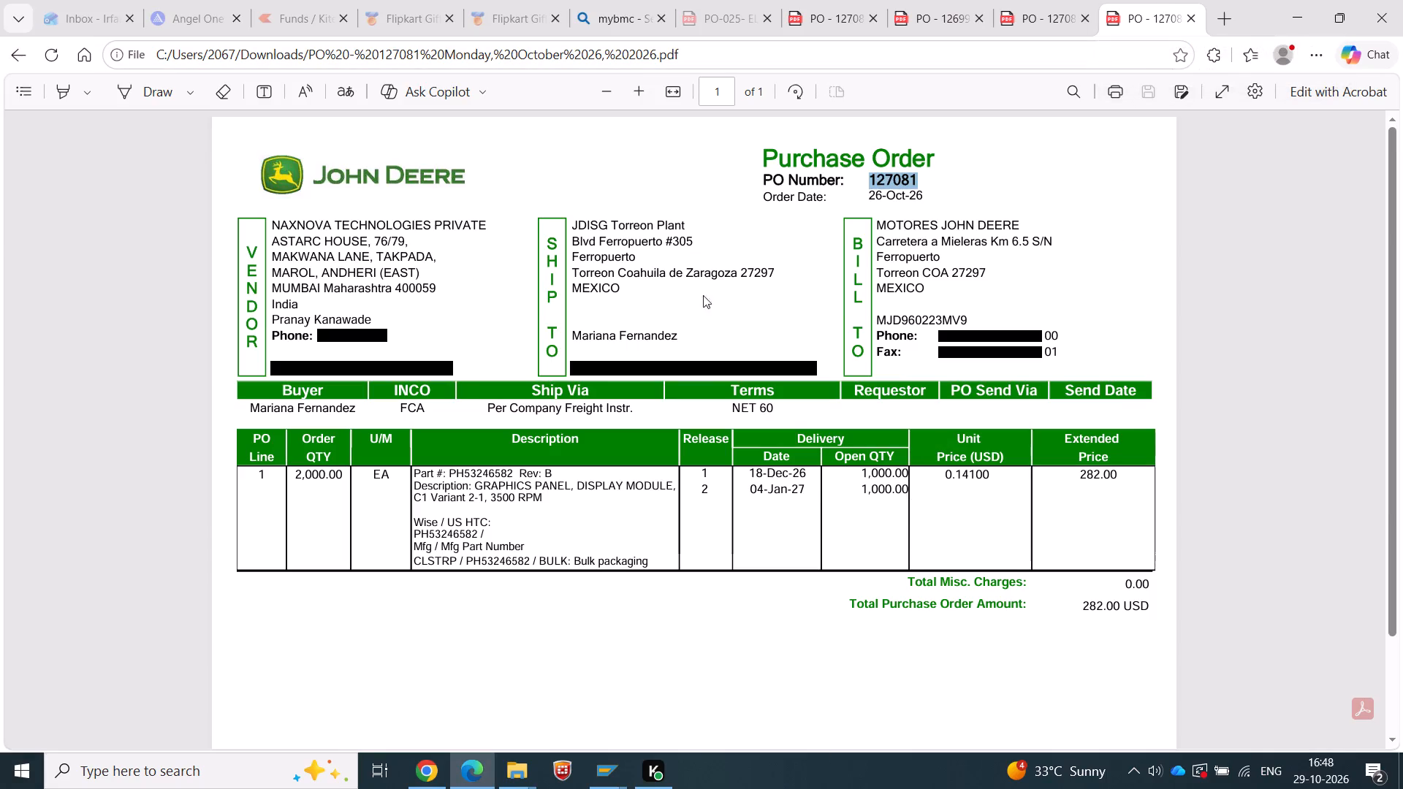
left_click(1193, 18)
Copy PO number 127082 from its document and append it with a trailing comma to the SAP order's purchase order number.
left_click_drag(920, 176, 877, 176)
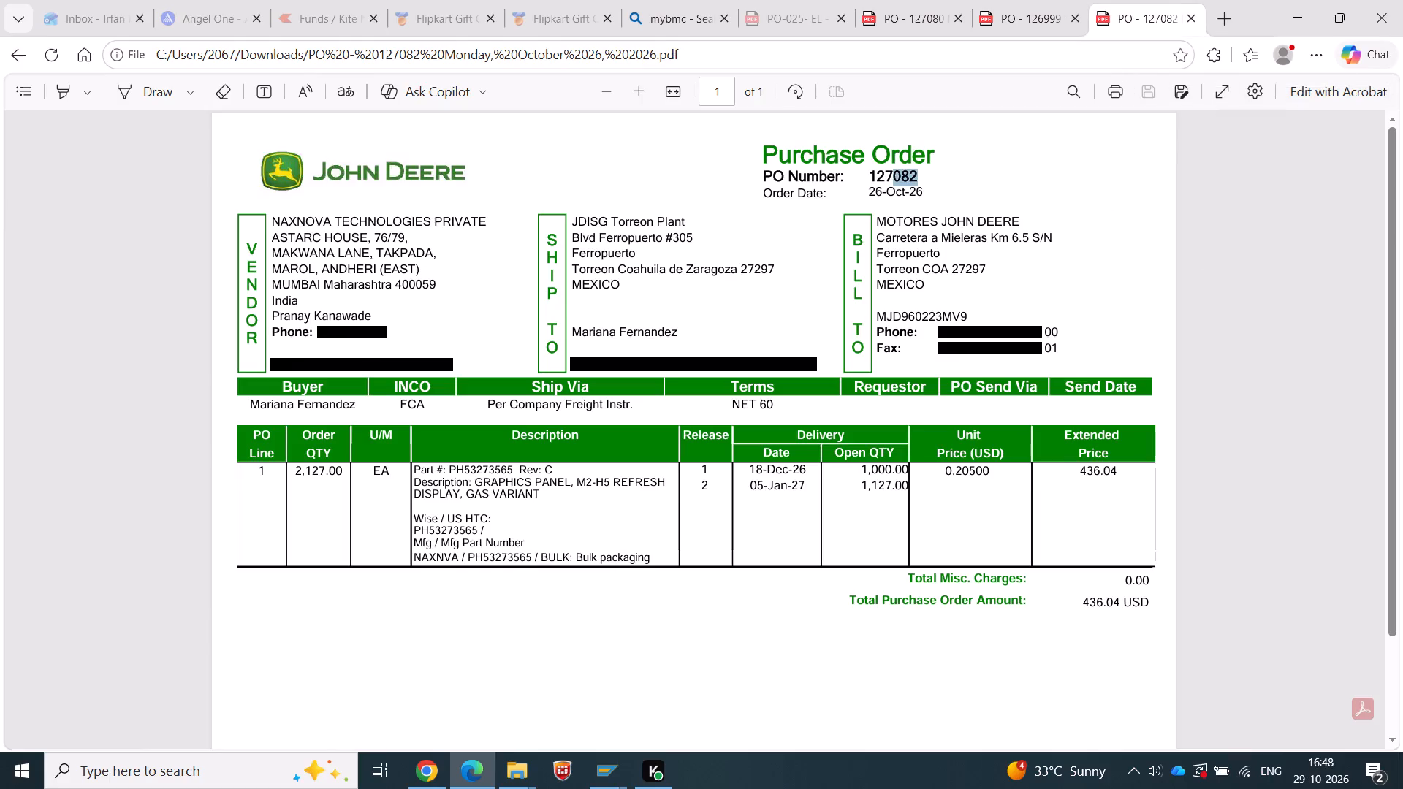
left_click_drag(877, 176, 867, 176)
key("ctrl+c")
scroll(948, 472, "down", 2)
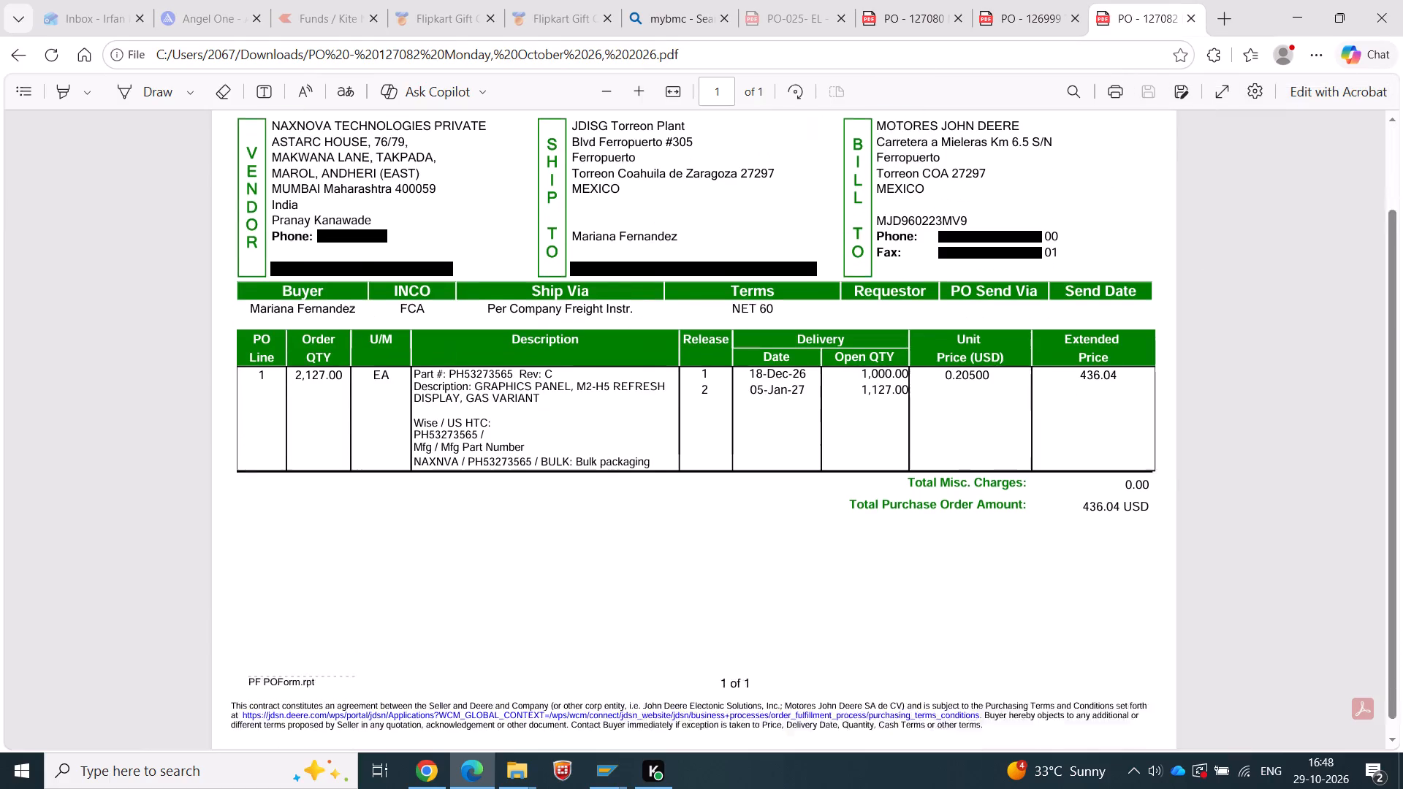
key("alt+Tab")
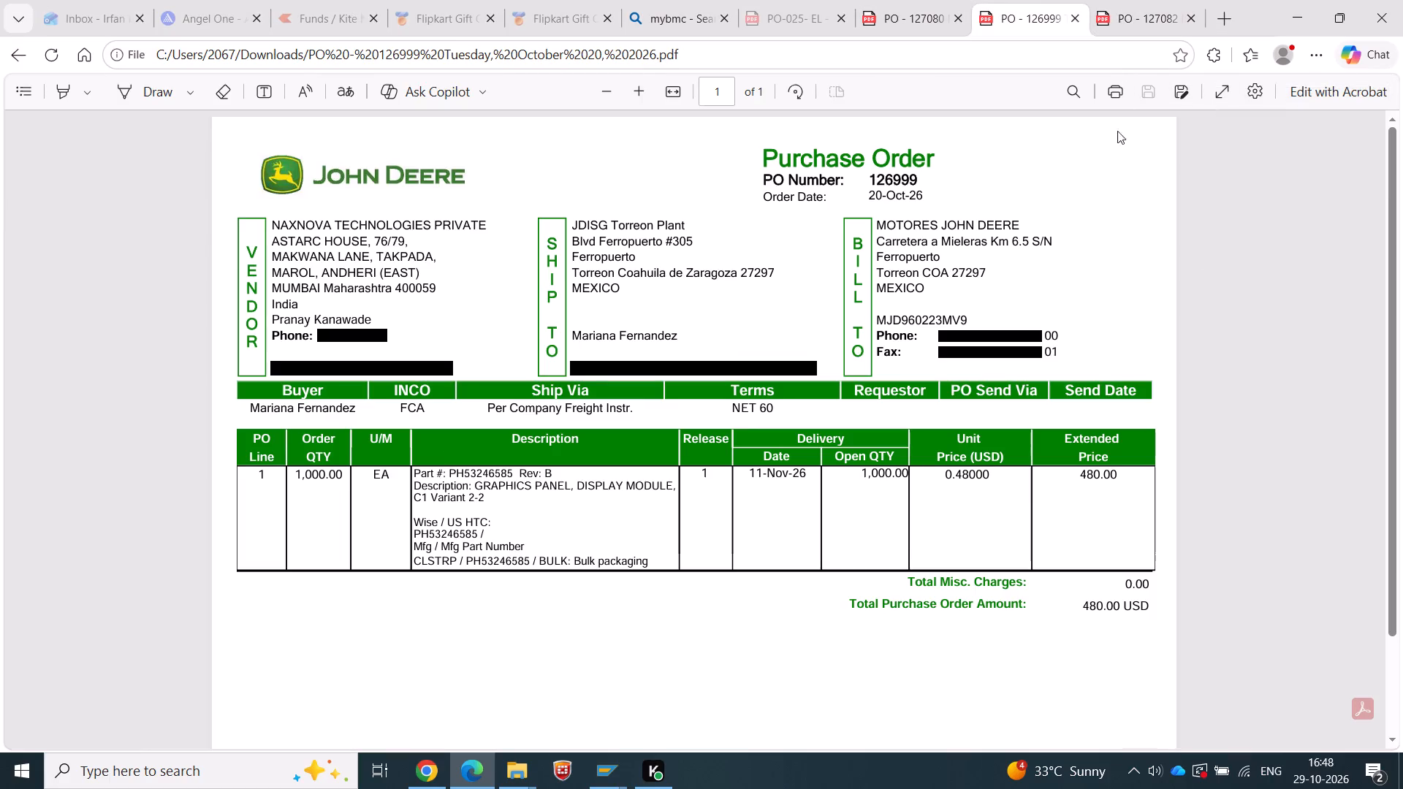
left_click(1130, 0)
key("alt+Tab")
key("alt+Tab")
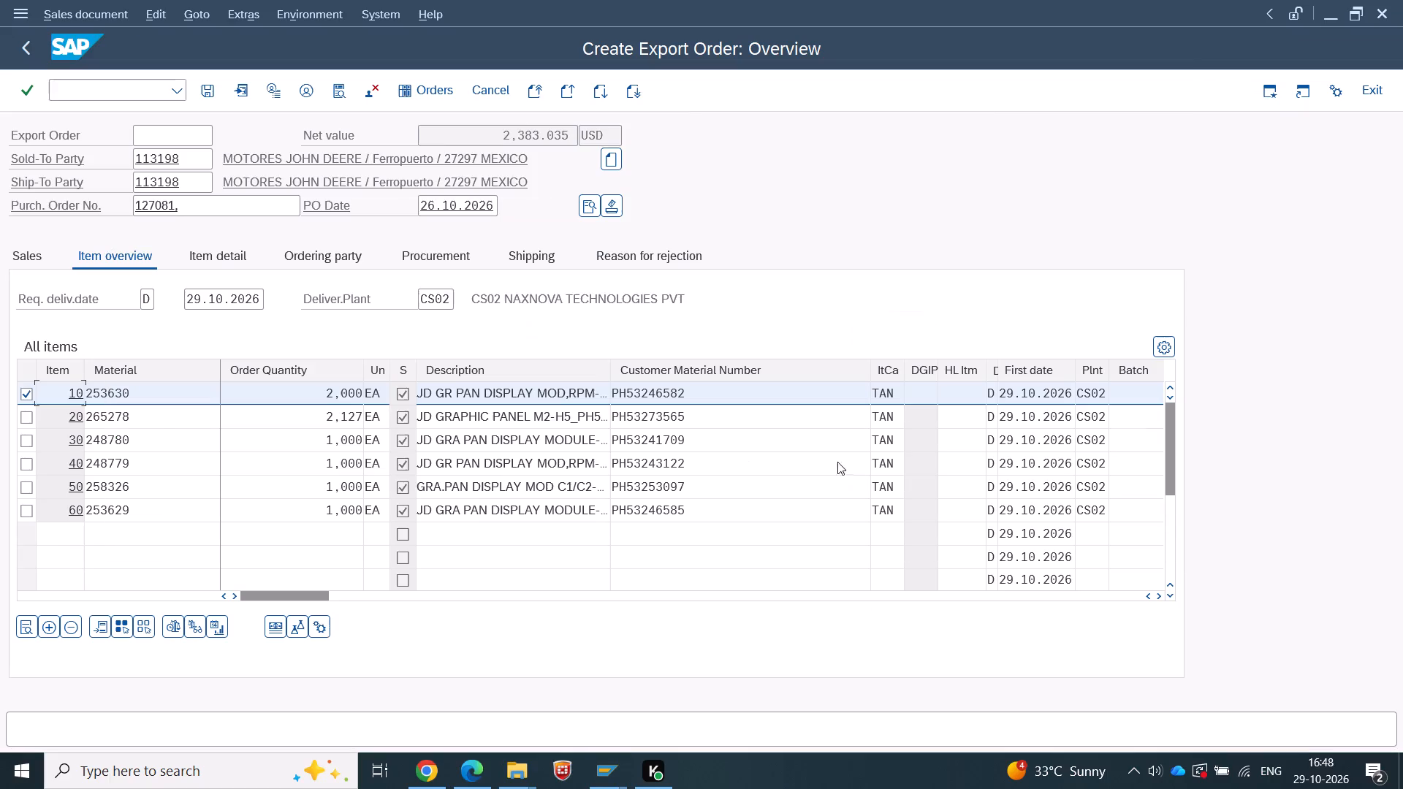
left_click(214, 210)
key("space")
key("ctrl+v")
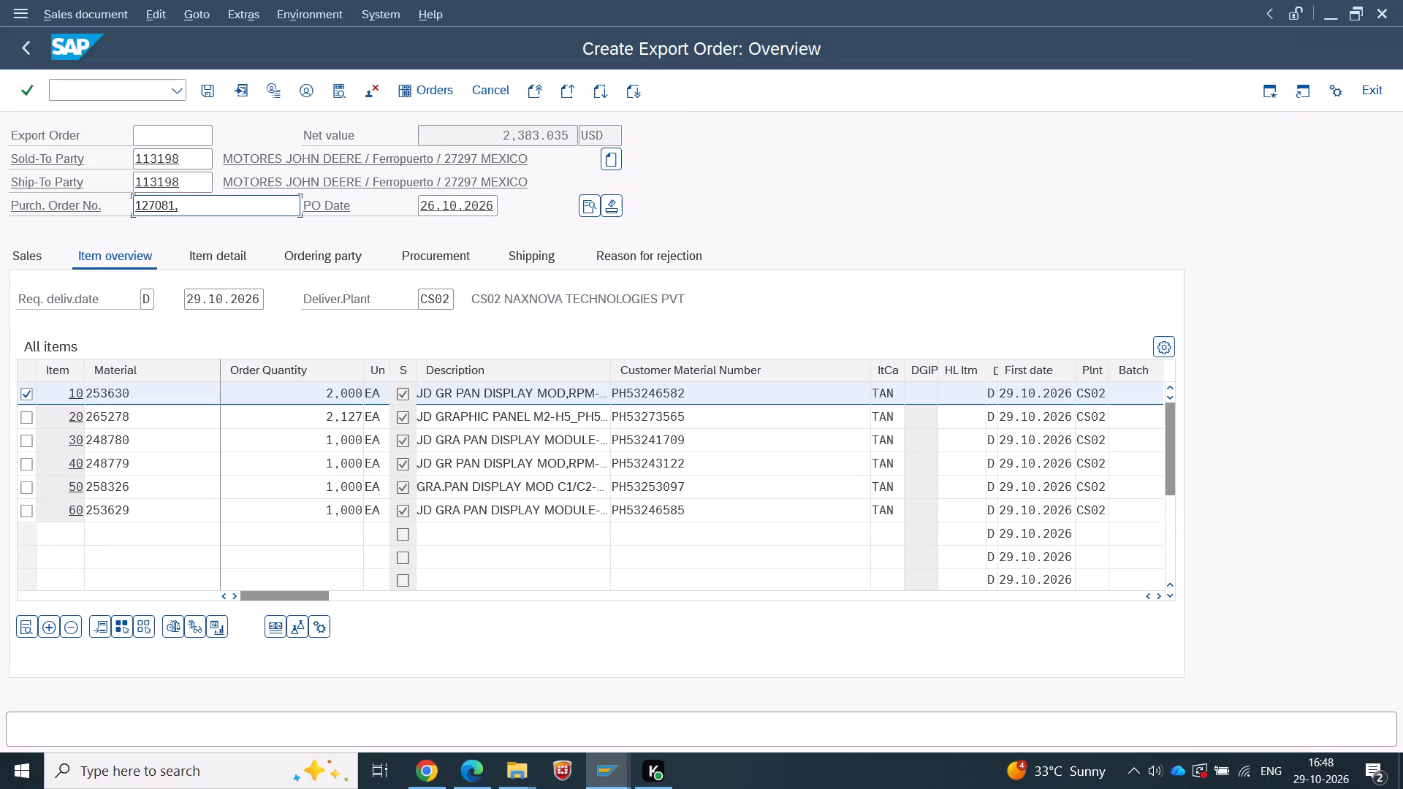
type(",")
key("space")
Switch to Edge and close the purchase order 127082 document.
key("alt+Tab")
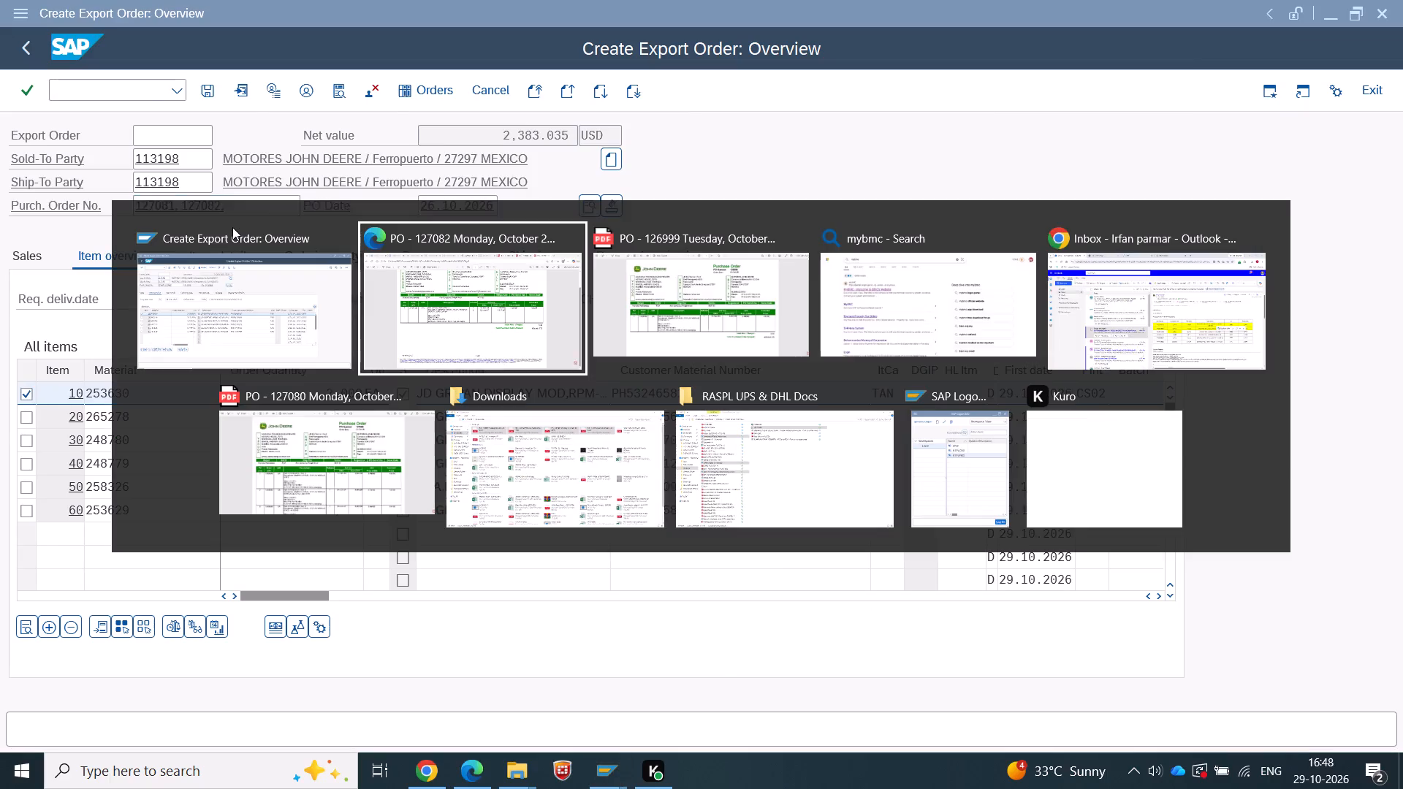
left_click(1195, 17)
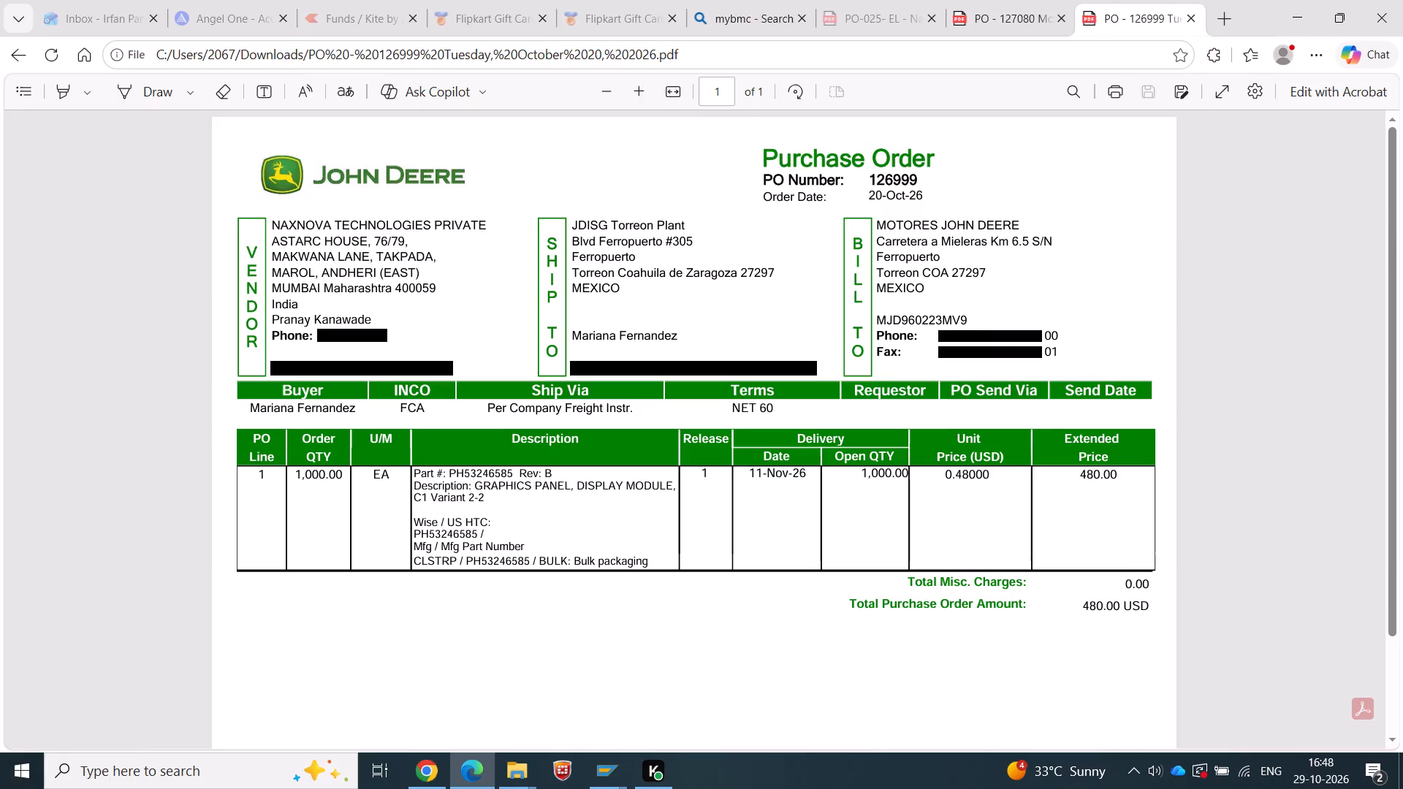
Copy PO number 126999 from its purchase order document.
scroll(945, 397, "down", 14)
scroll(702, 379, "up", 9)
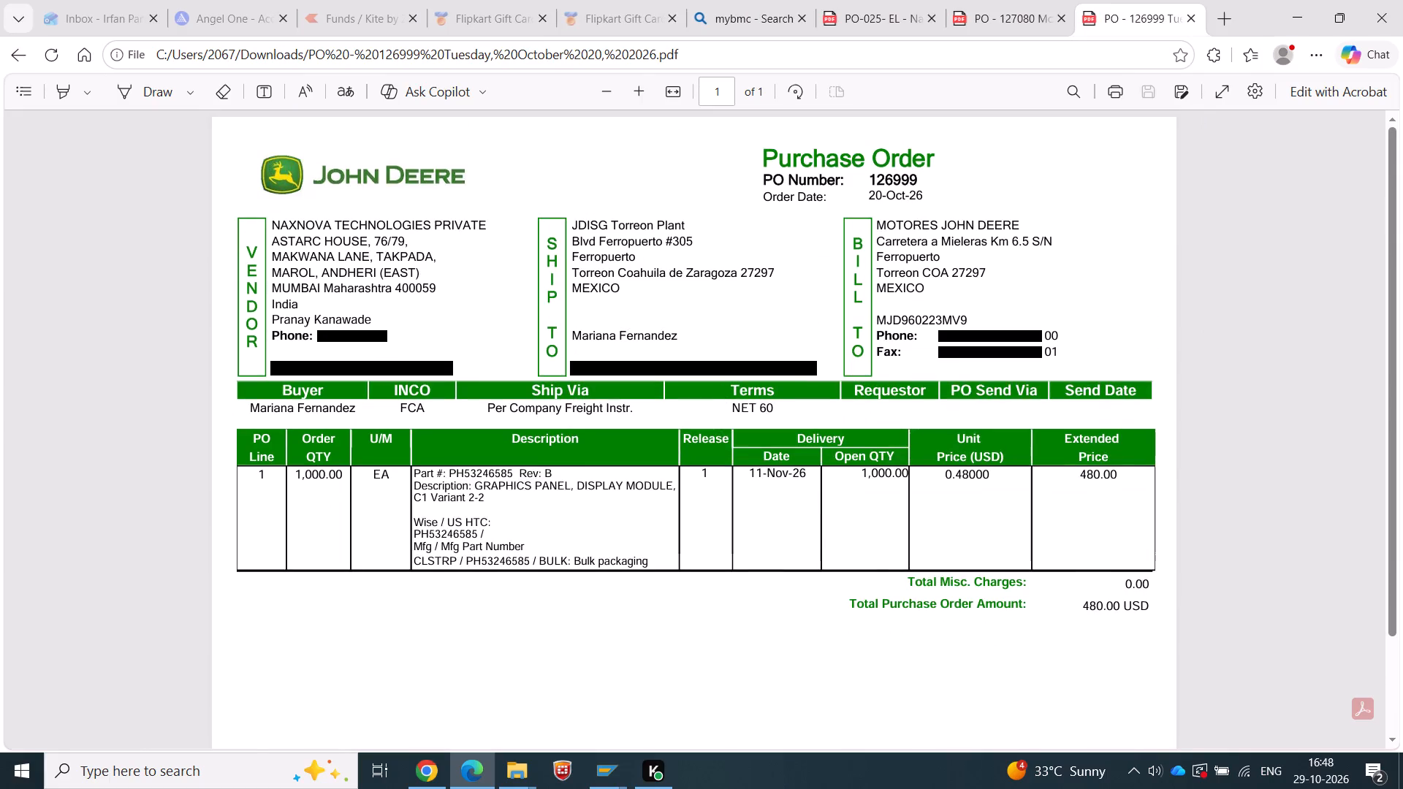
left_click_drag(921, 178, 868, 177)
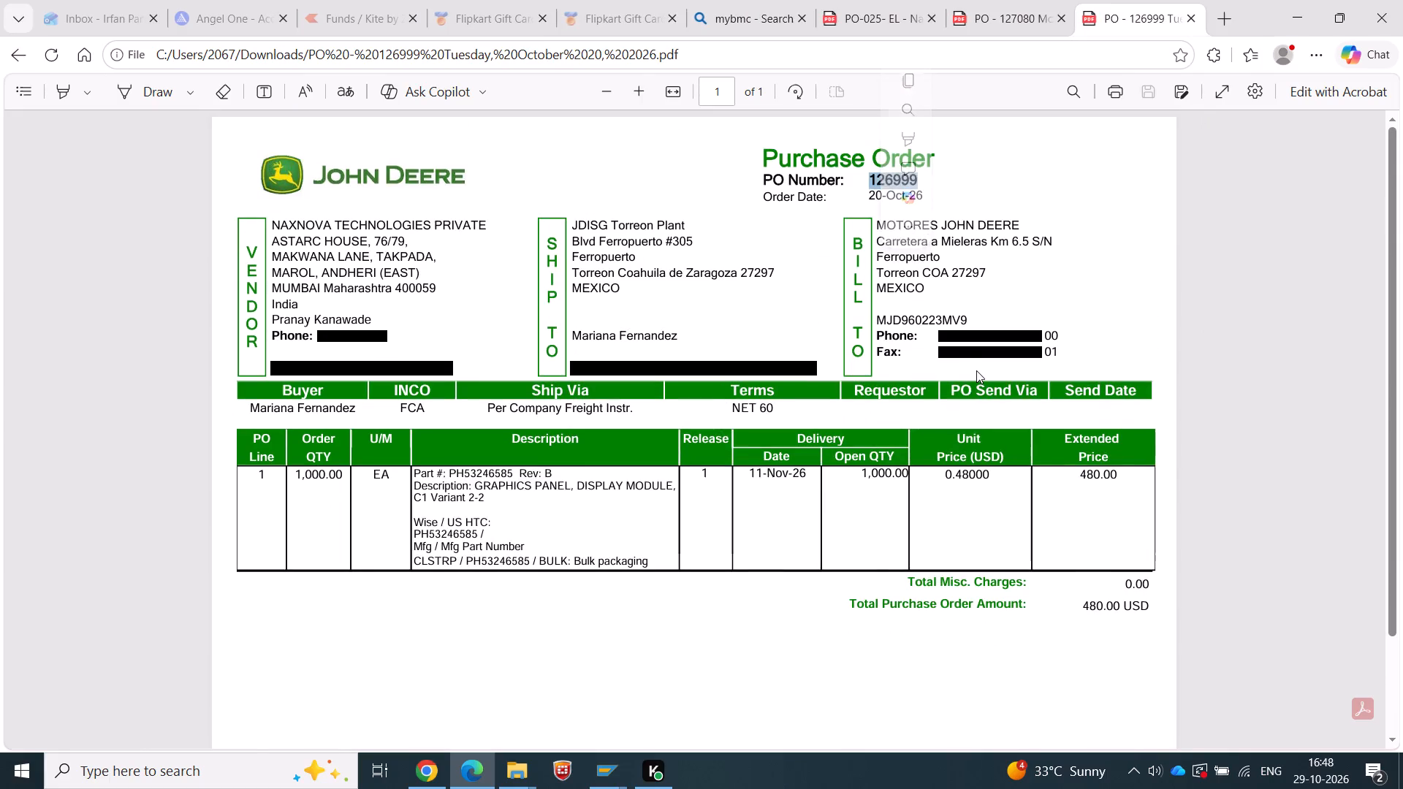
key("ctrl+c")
Switch back to the SAP export order and select the item 20 row.
key("alt+Tab")
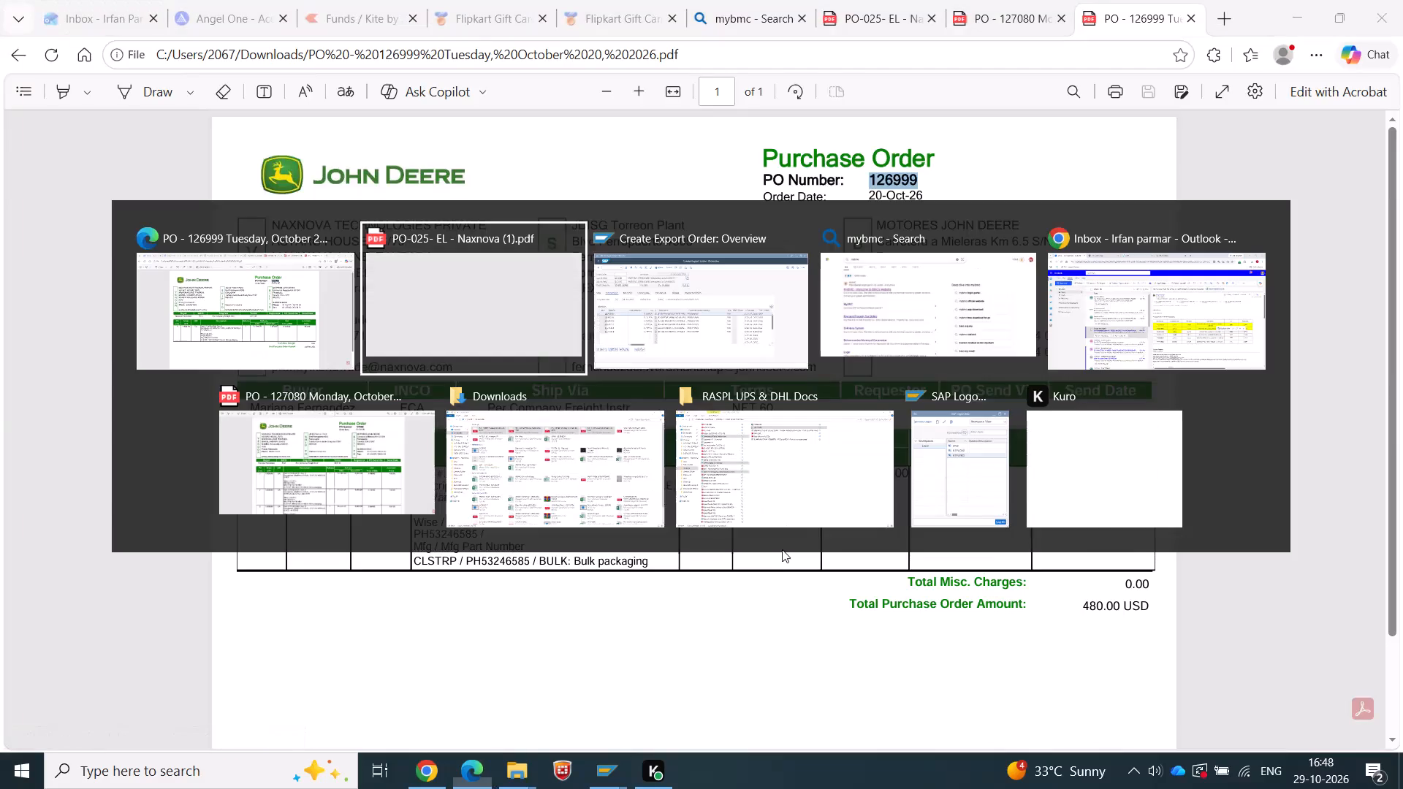
key("alt+Tab")
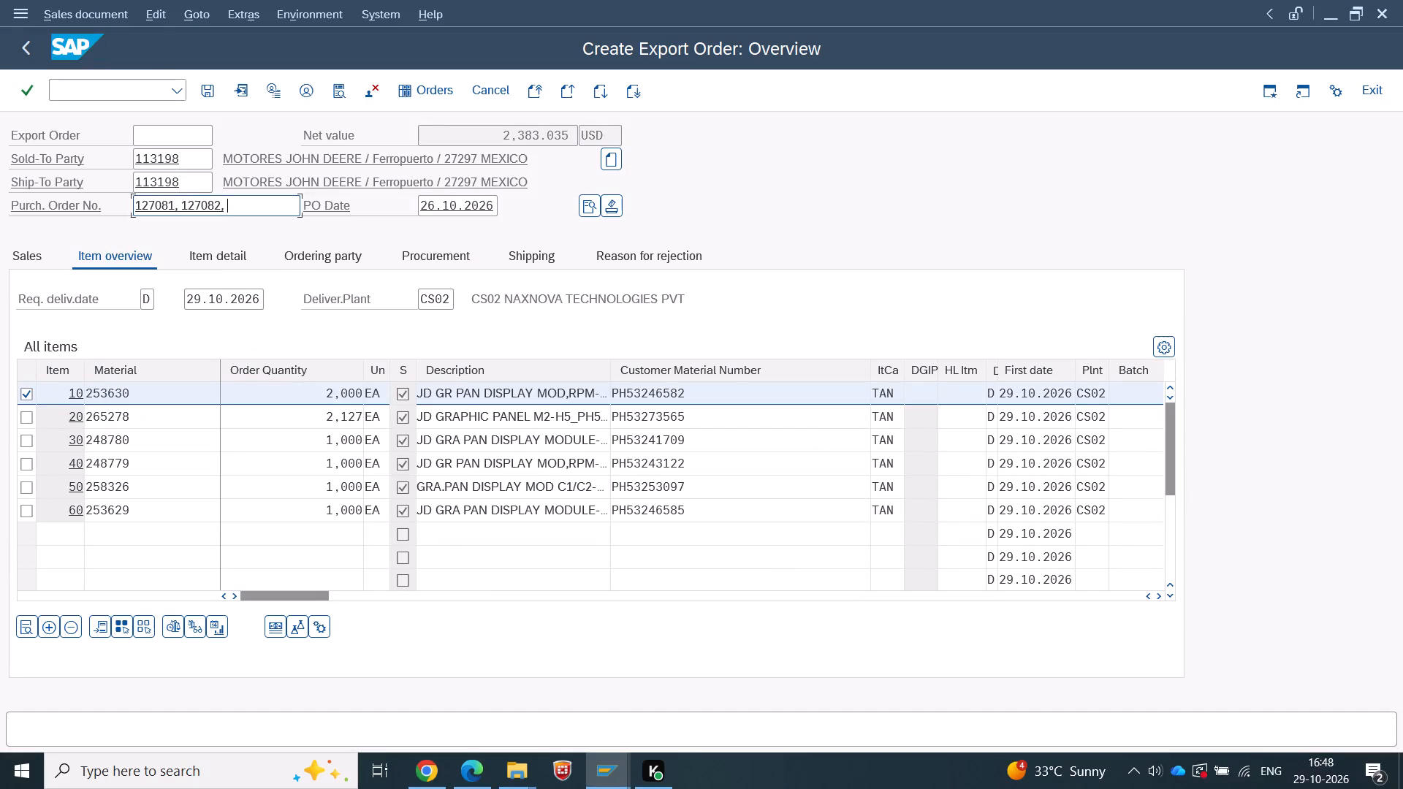
left_click(28, 414)
Compare the line items of purchase order 127080 in Edge with the items in the SAP export order.
key("alt+Tab")
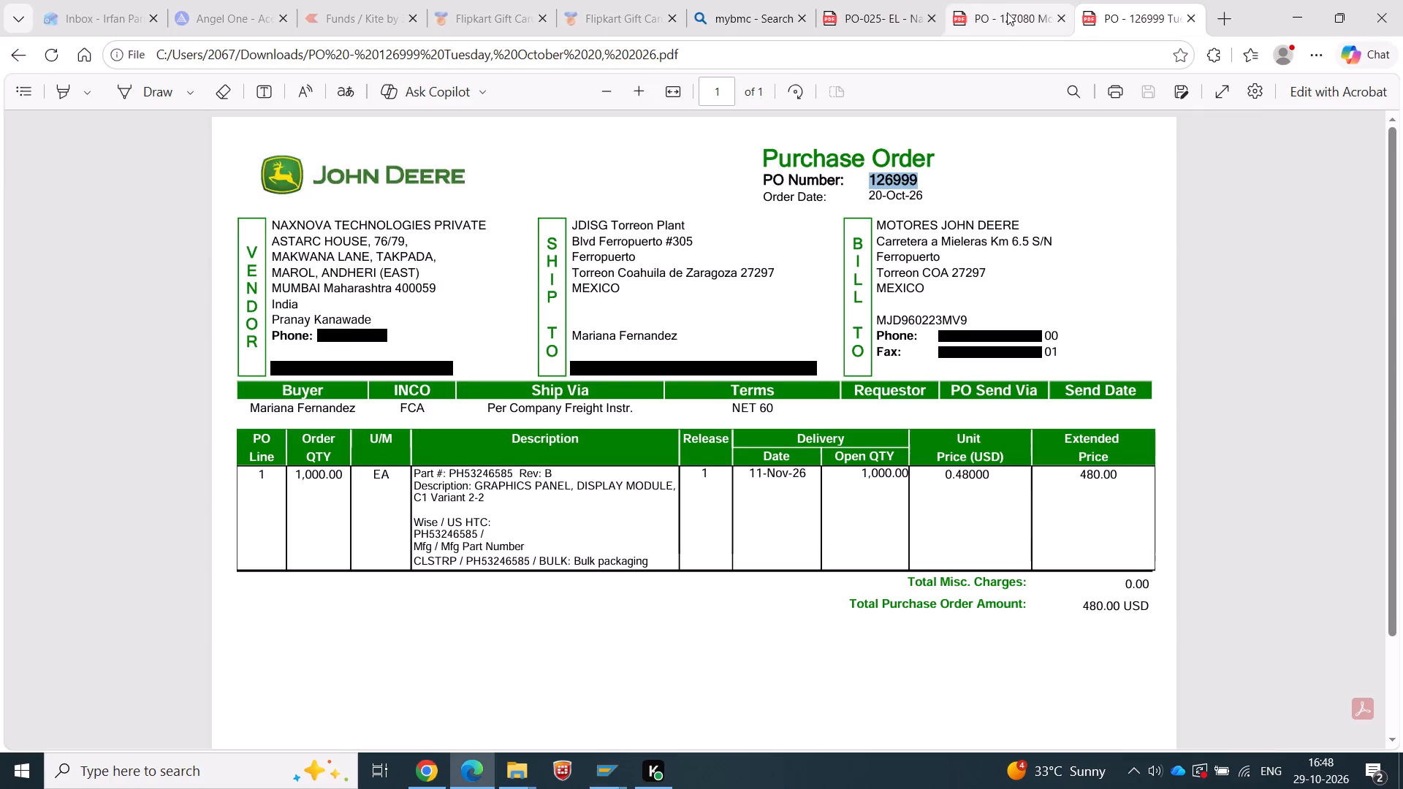
left_click(1003, 20)
scroll(702, 509, "down", 2)
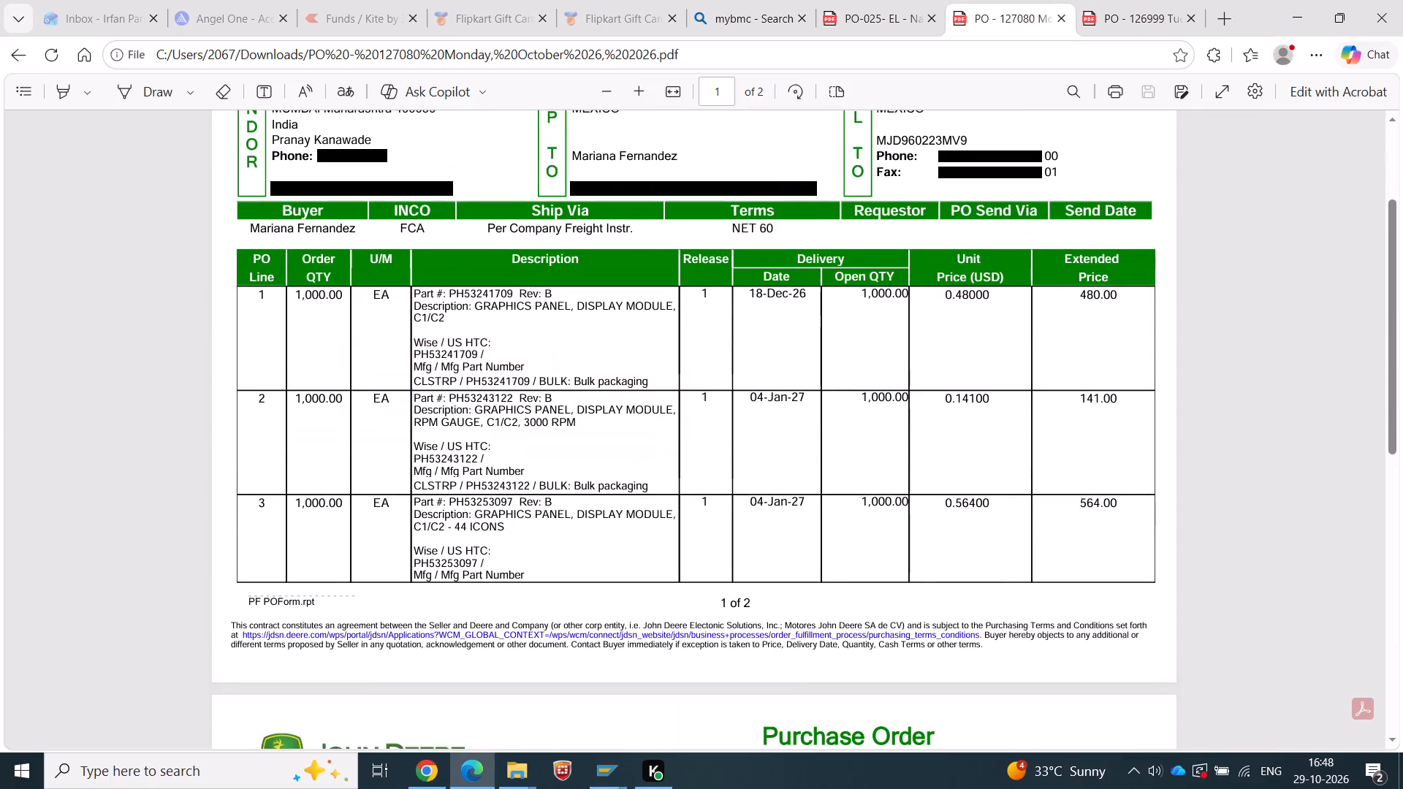
scroll(858, 397, "up", 2)
key("alt+Tab")
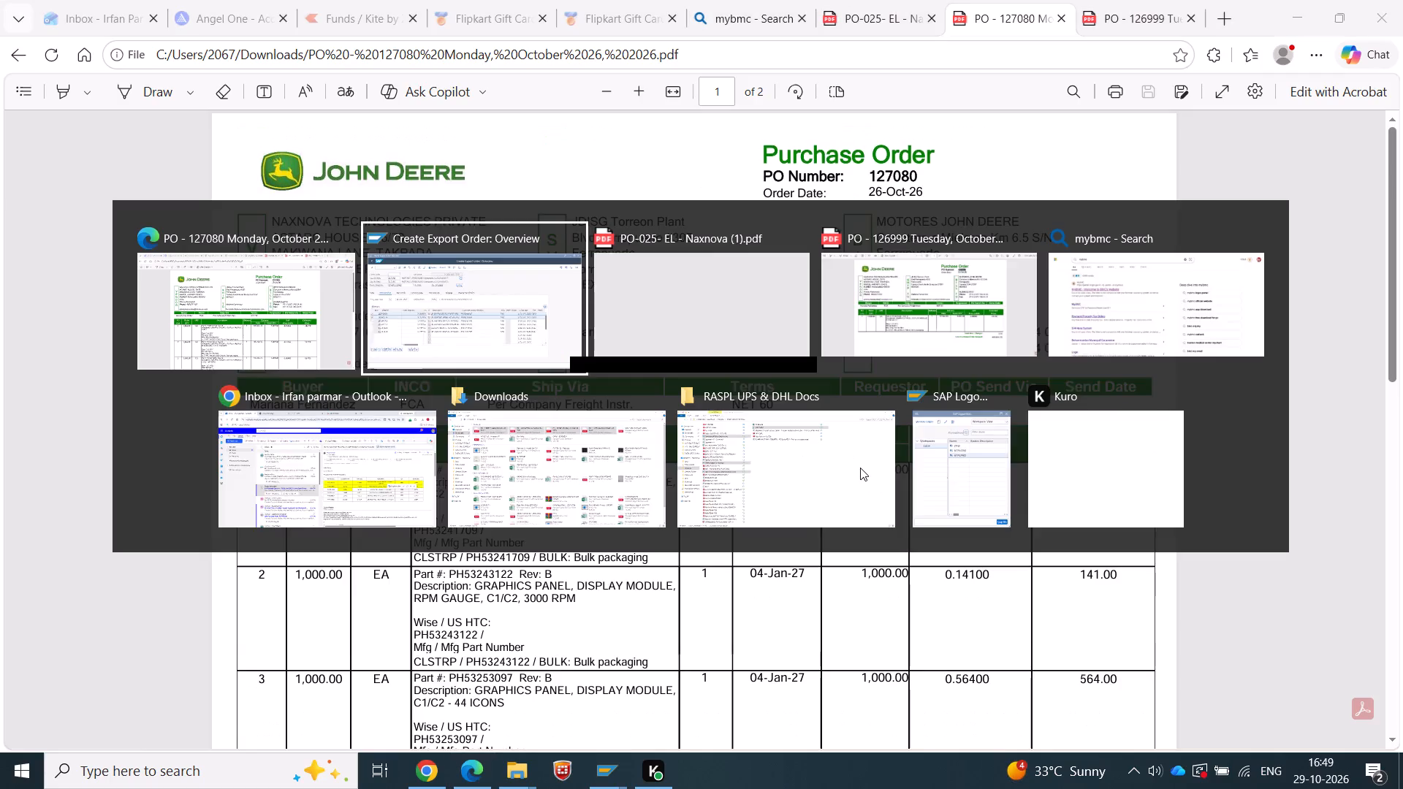
key("alt+Tab")
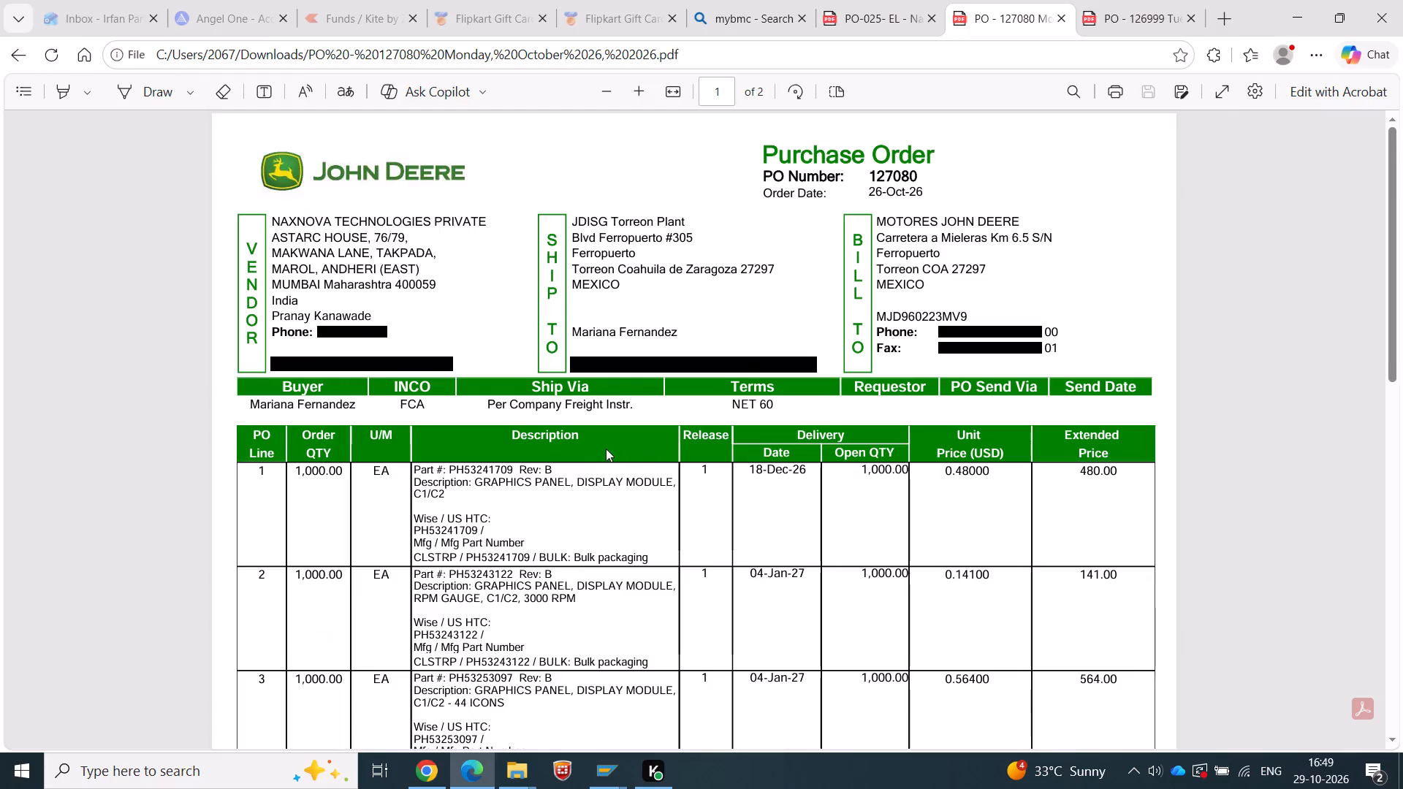
scroll(609, 465, "down", 1)
key("alt+Tab")
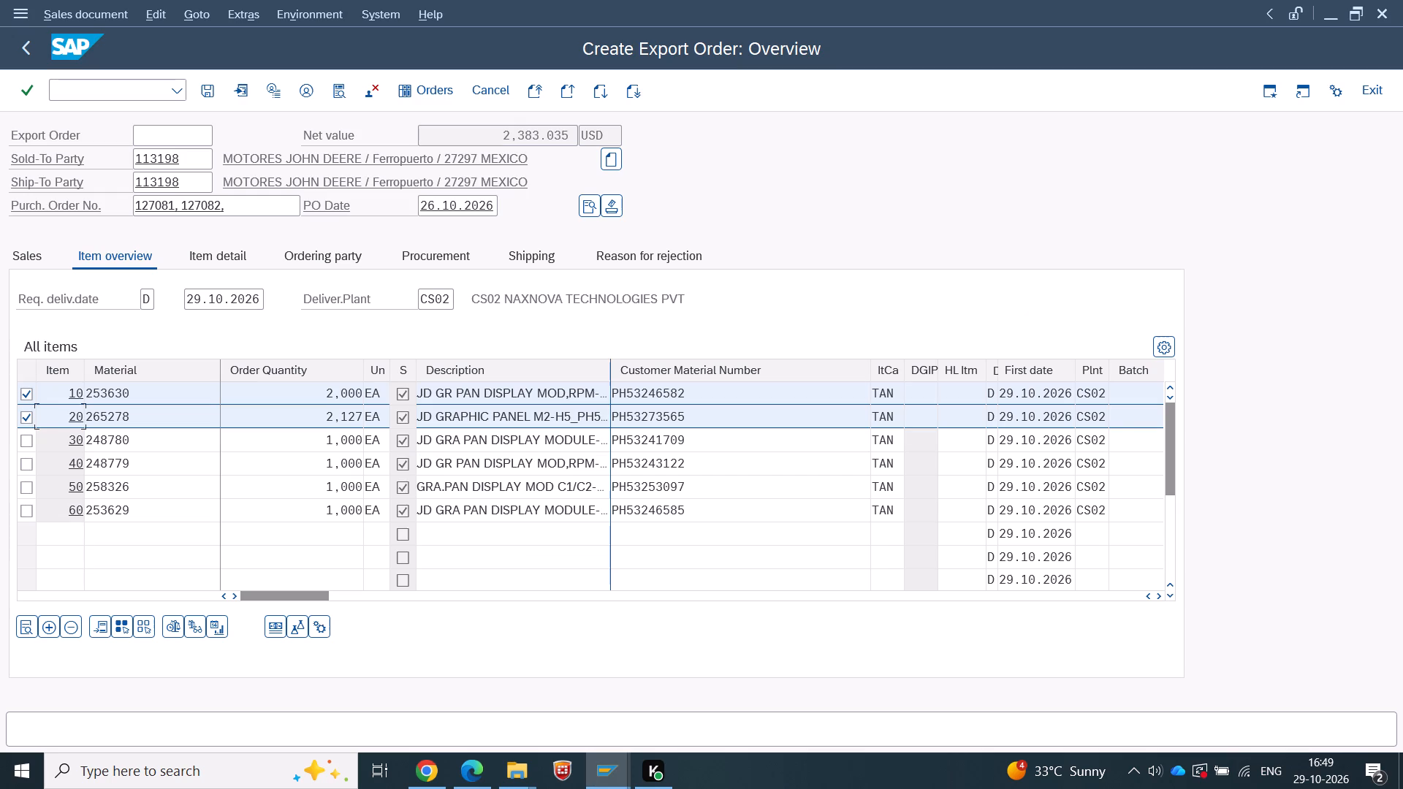
key("alt+Tab")
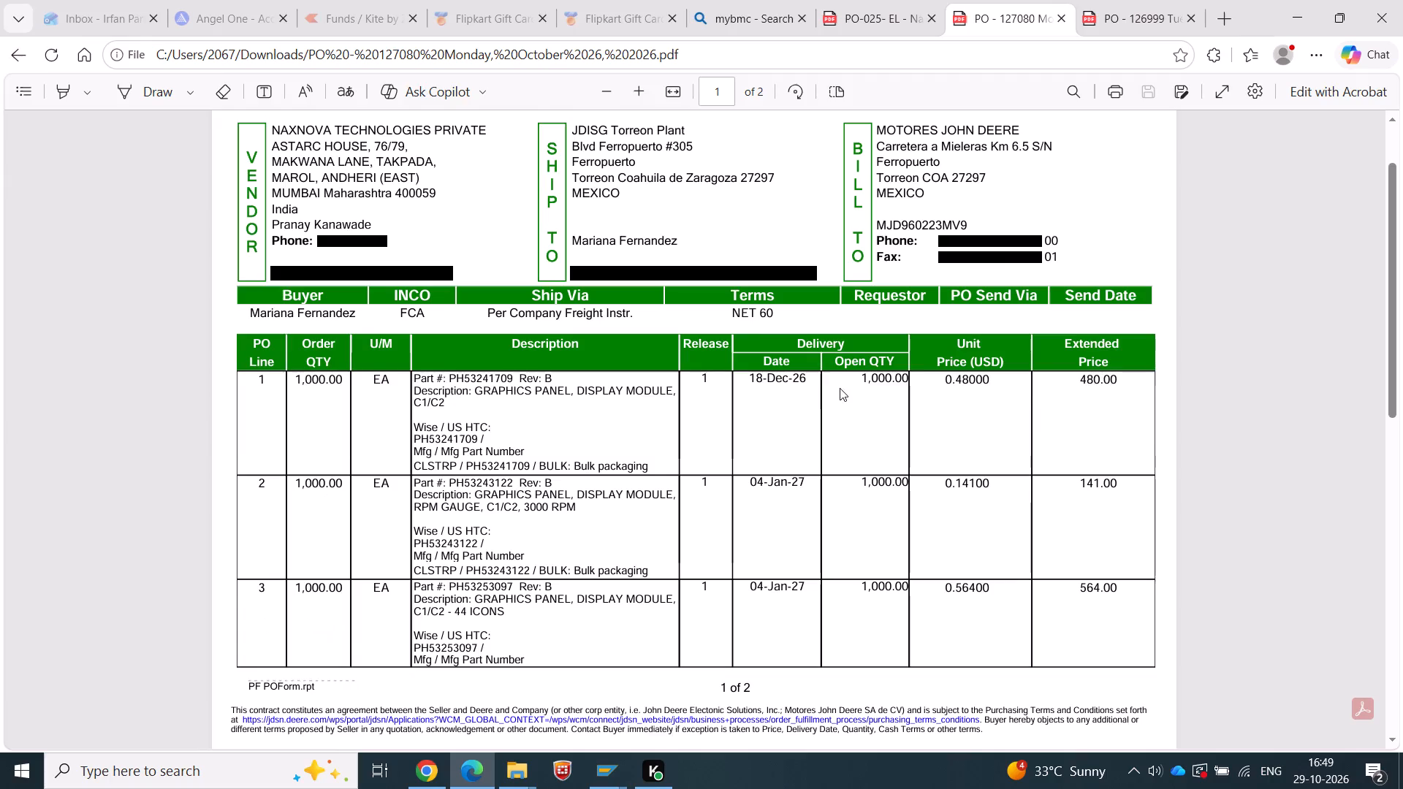
Copy PO number 127080 from its document and append it, followed by an ampersand, to the SAP order's purchase order number.
scroll(796, 316, "up", 8)
left_click_drag(920, 173, 869, 173)
left_click(876, 186)
left_click_drag(864, 175, 929, 169)
left_click(928, 169)
left_click(908, 189)
left_click_drag(868, 172, 919, 173)
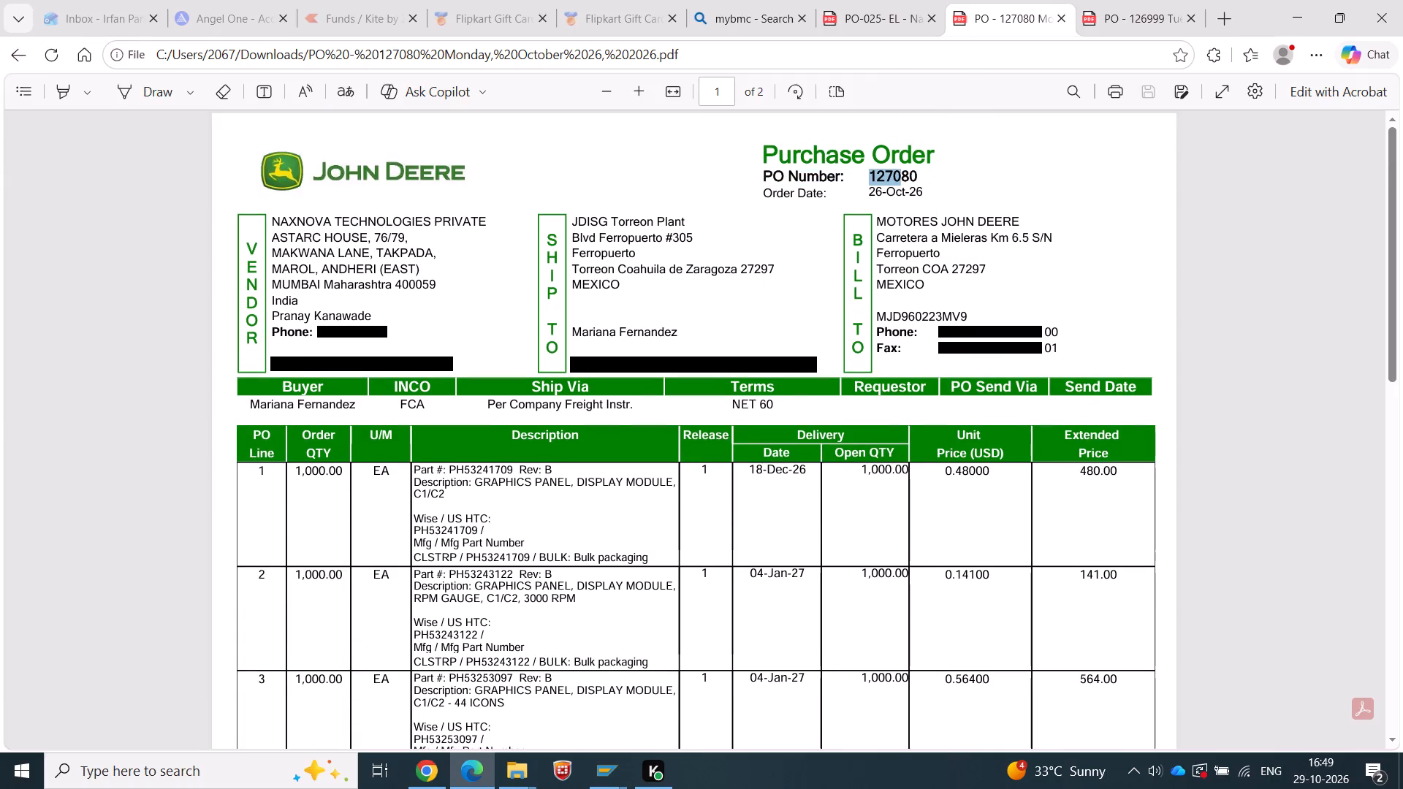
left_click_drag(919, 173, 923, 173)
key("ctrl+c")
key("alt+Tab")
left_click(235, 205)
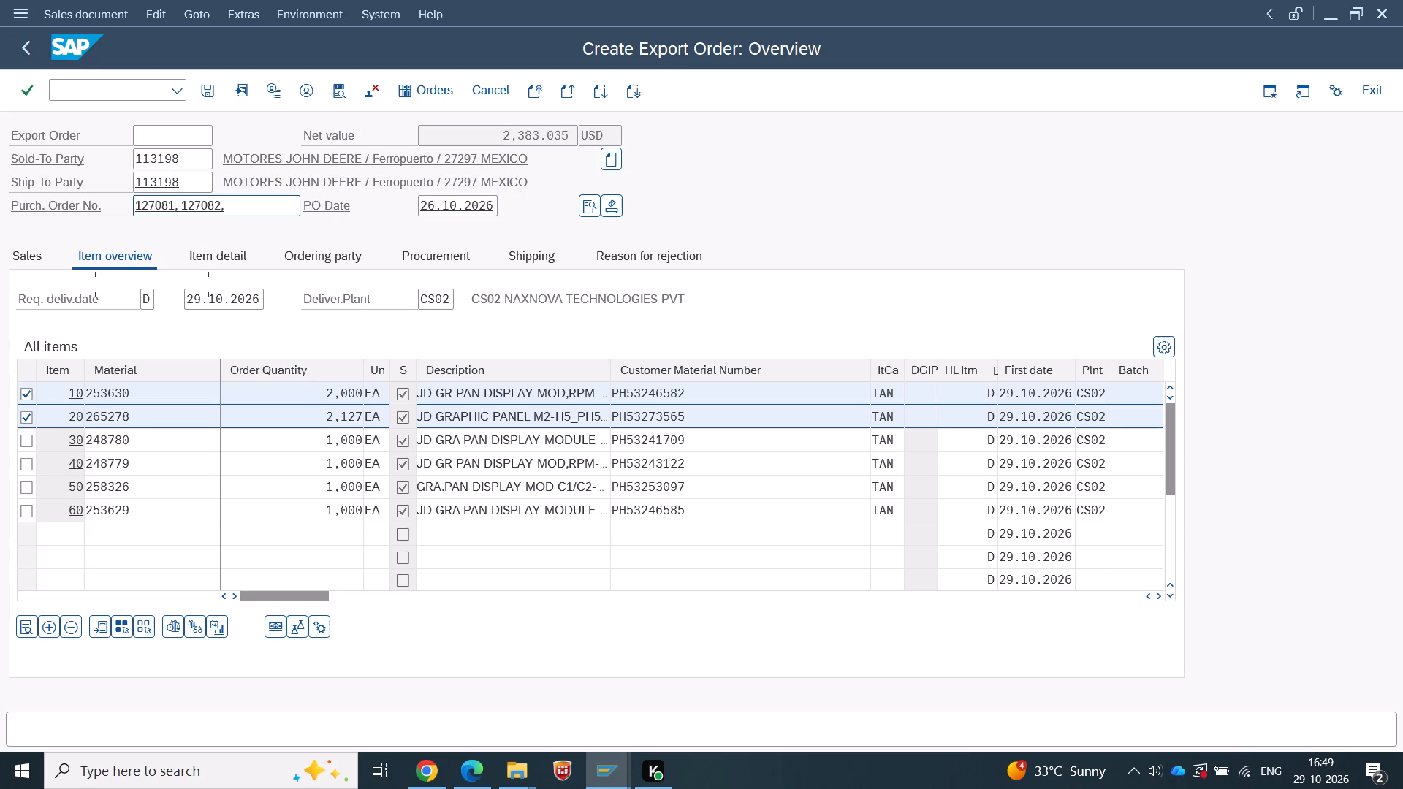
key("space")
key("ctrl+v")
key("space")
type("&")
key("space")
Copy PO number 126999 from its document in Edge and append it to complete the SAP order's purchase order number.
key("alt+Tab")
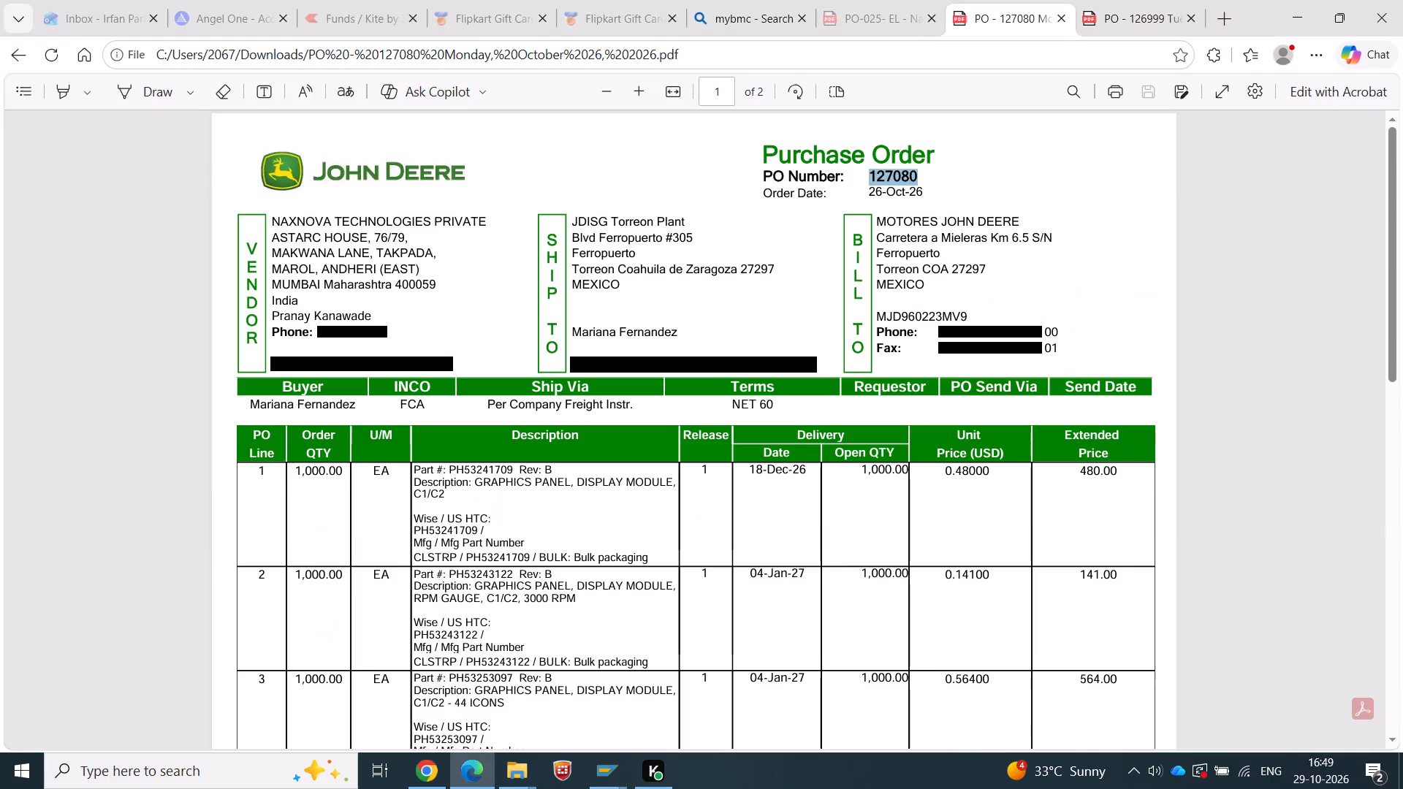
left_click(1134, 27)
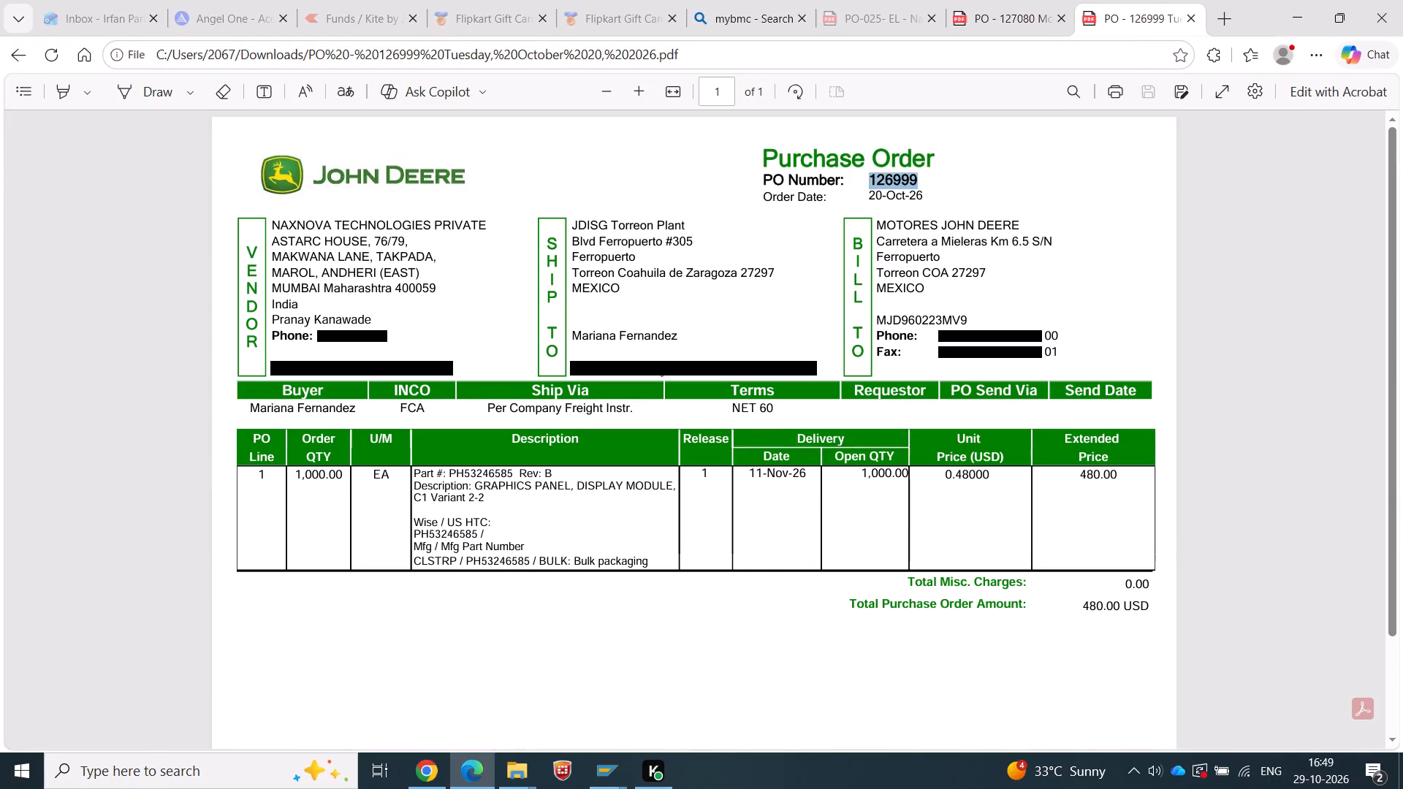
key("ctrl+c")
key("alt+Tab")
key("alt+Tab")
key("alt+Tab")
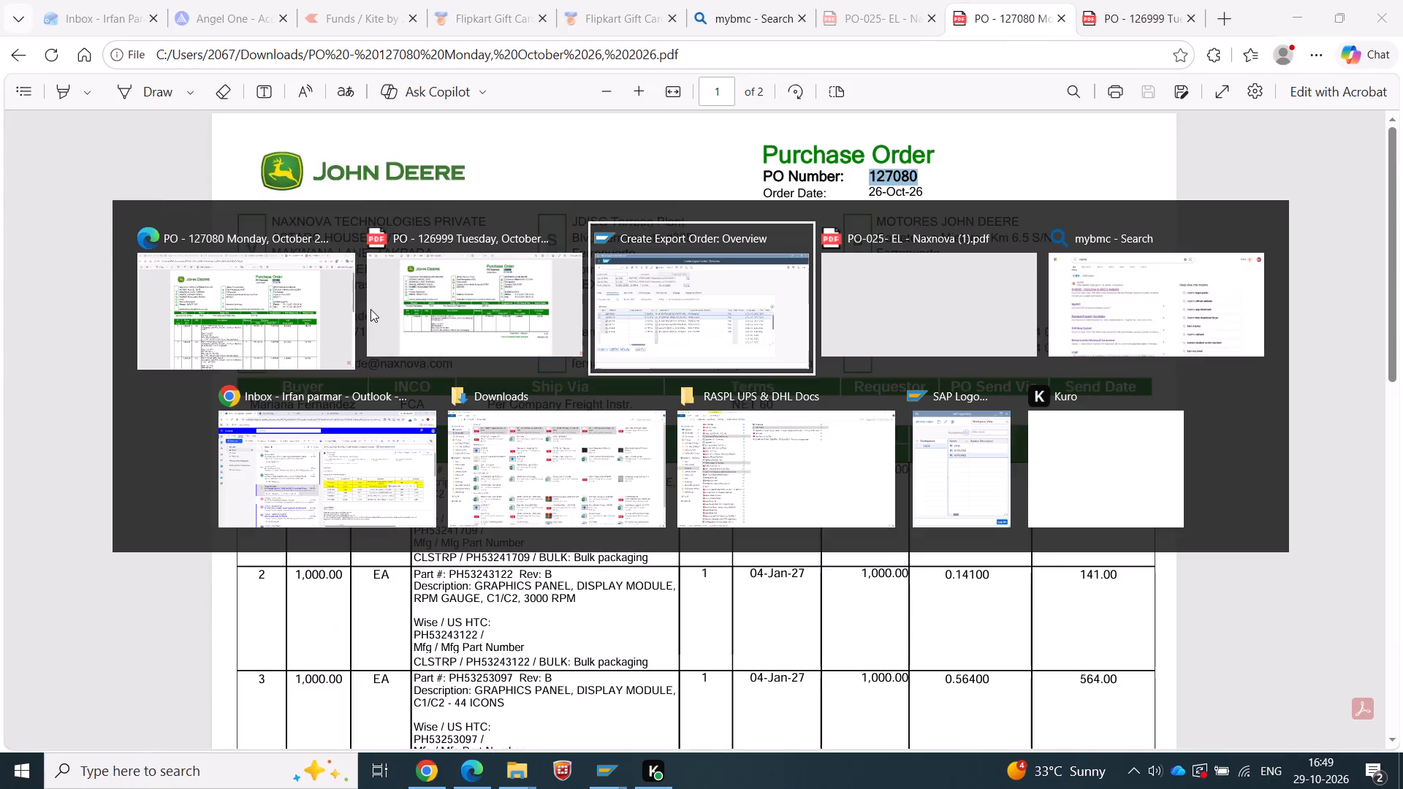
key("ctrl+v")
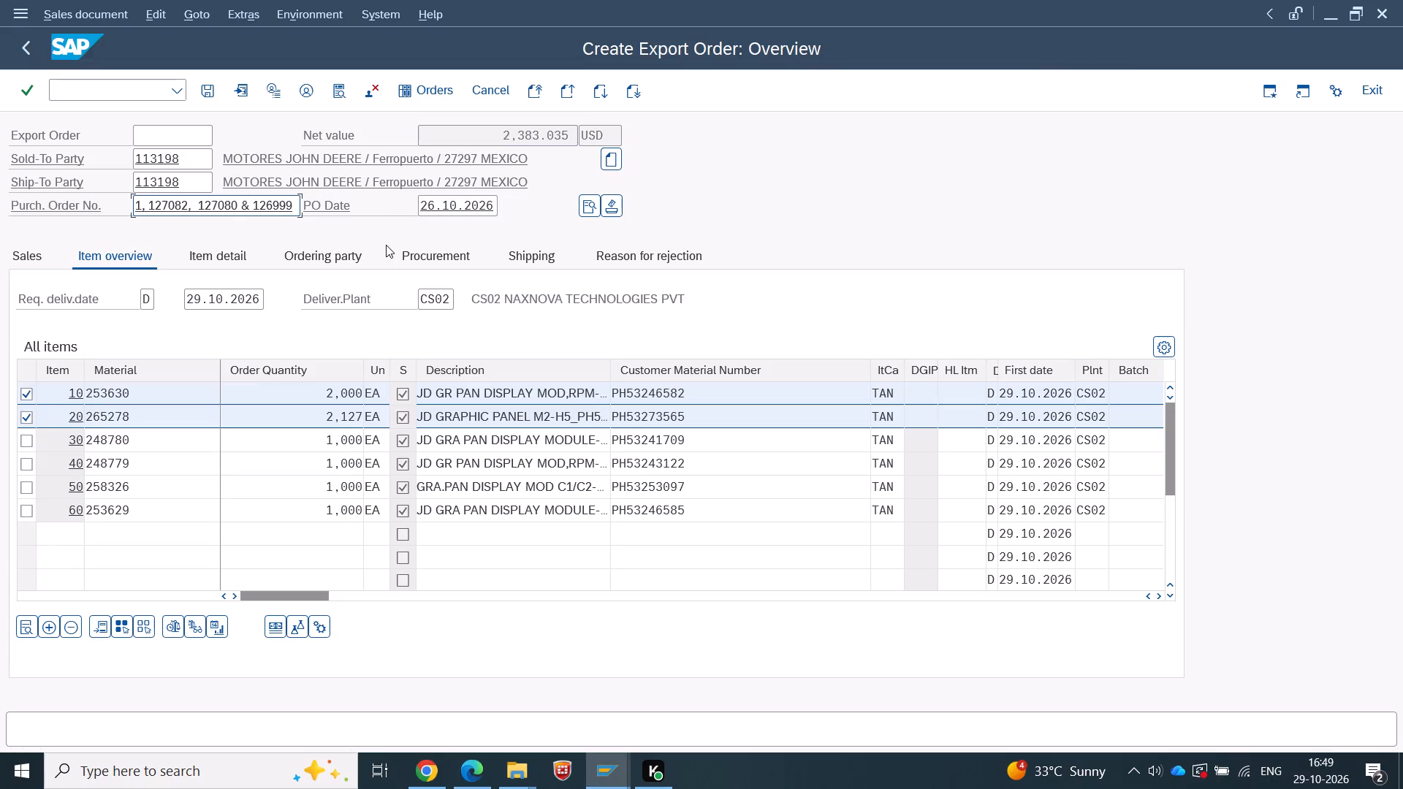
key("Return")
Save the export order.
left_click(198, 96)
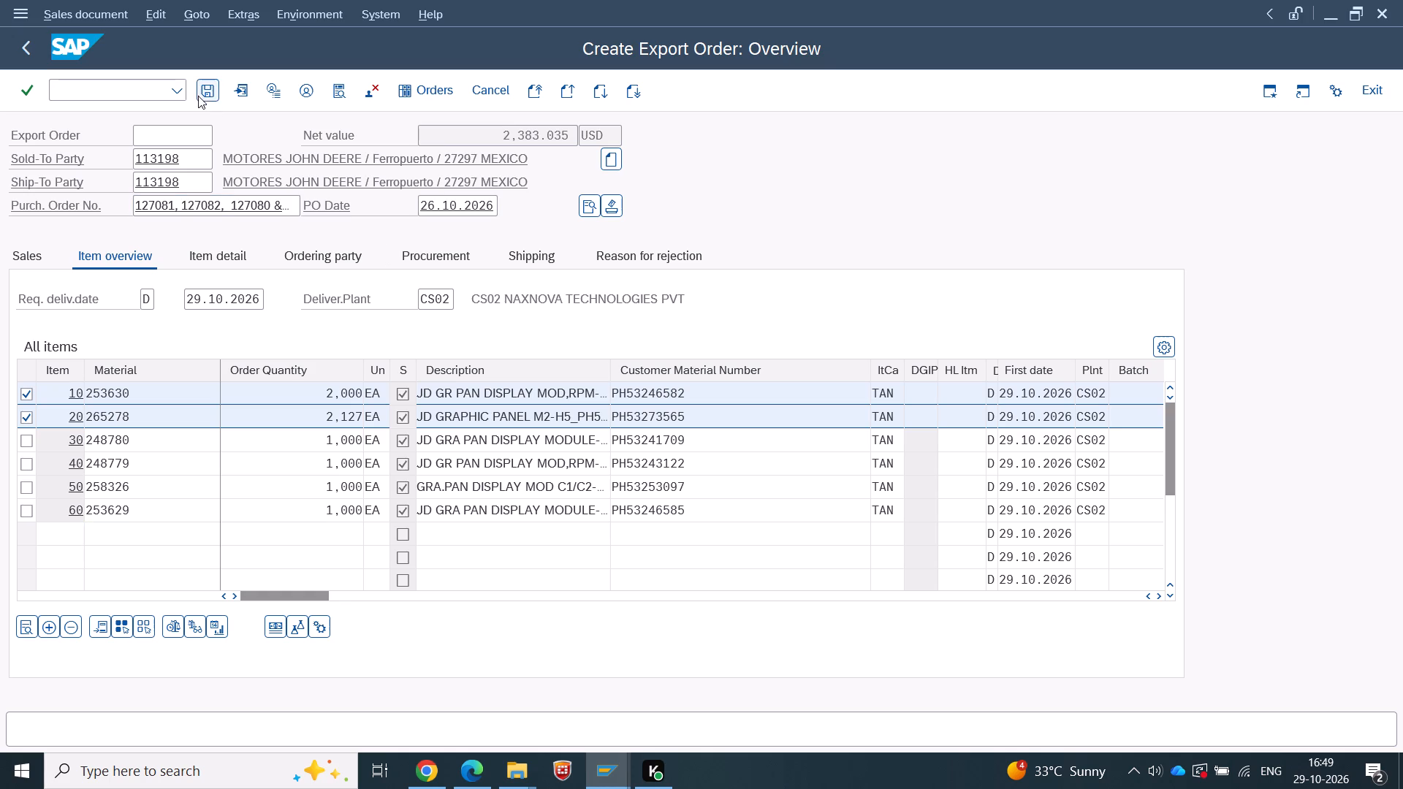
left_click(516, 633)
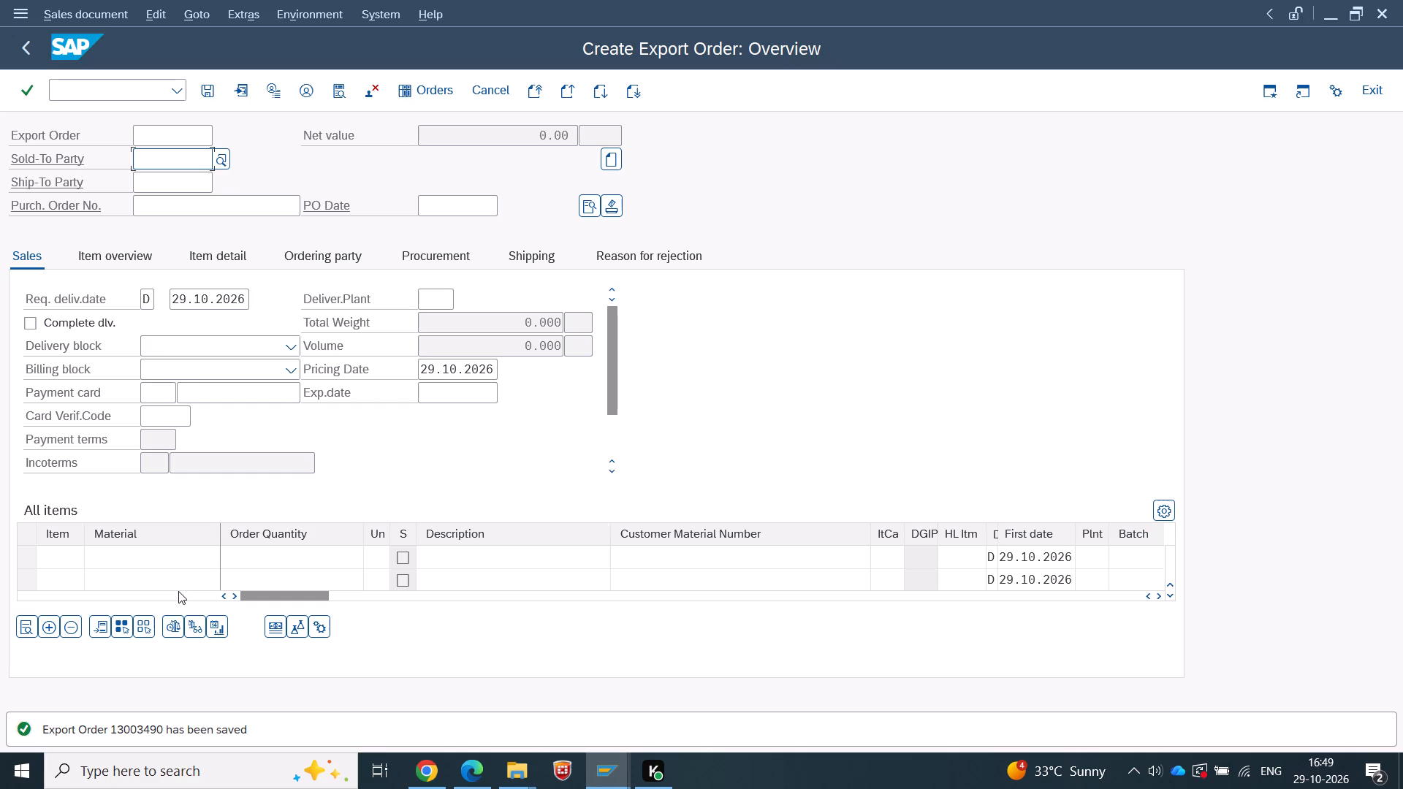
Leave order creation and open the saved export order in transaction VA02, showing its item overview.
left_click(28, 57)
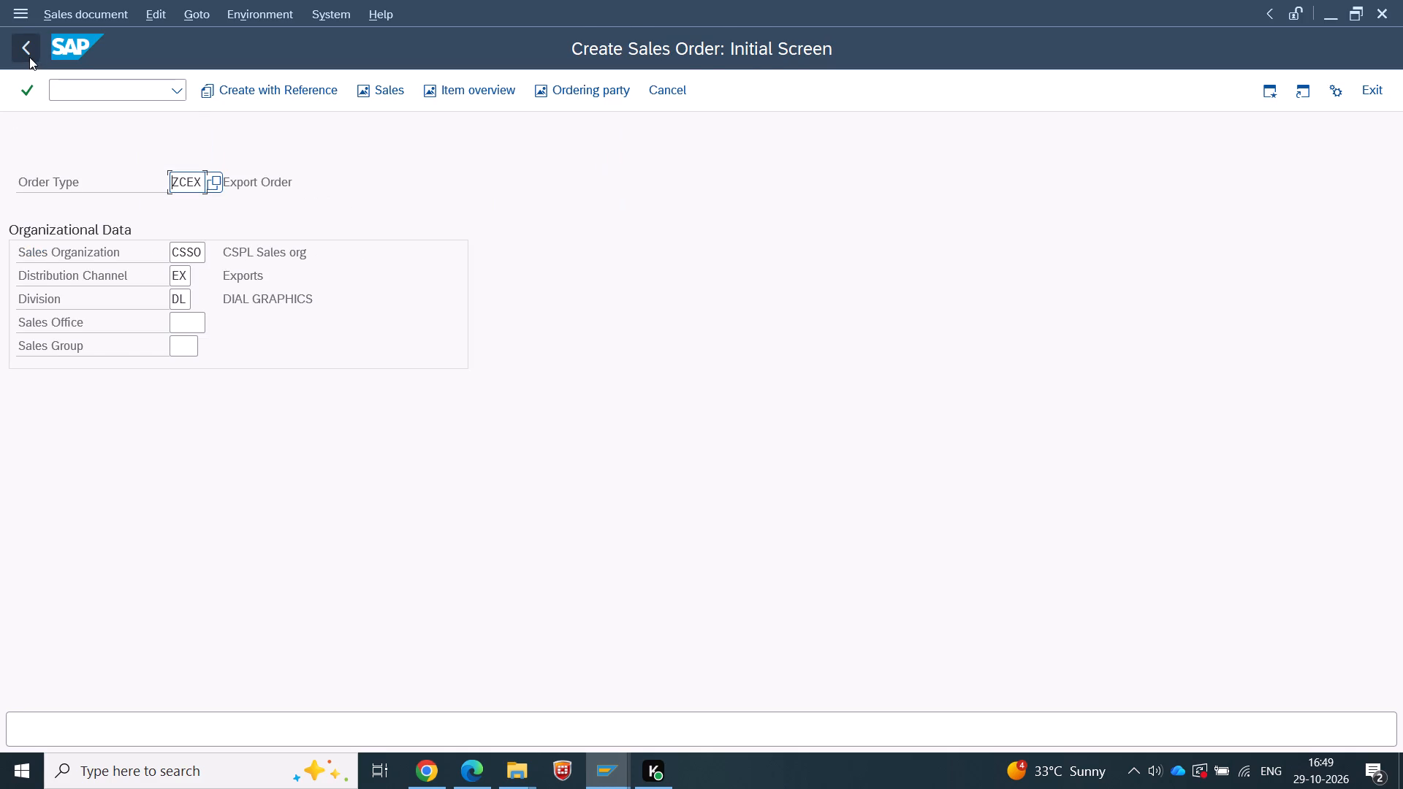
left_click(29, 57)
type("va02")
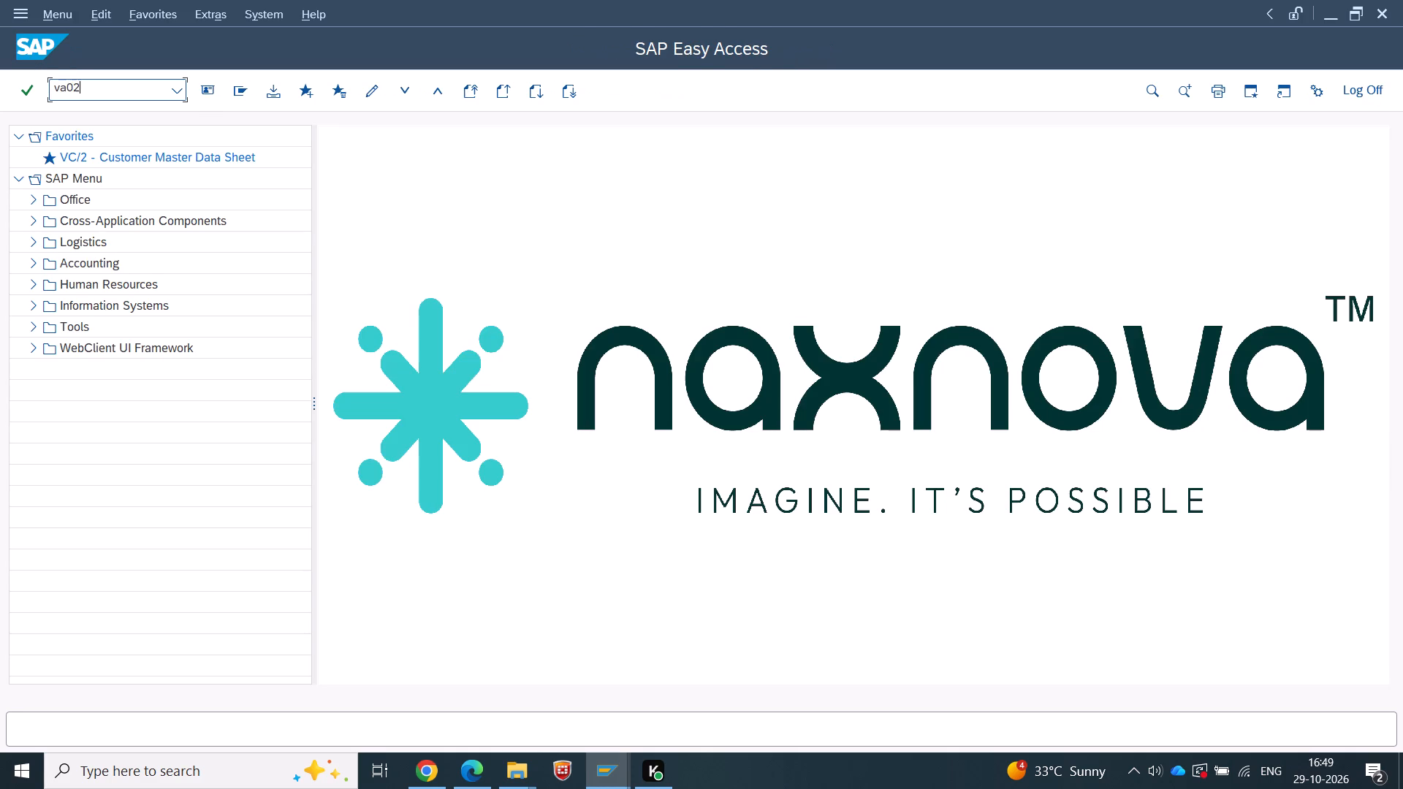
key("Return")
key("Return")
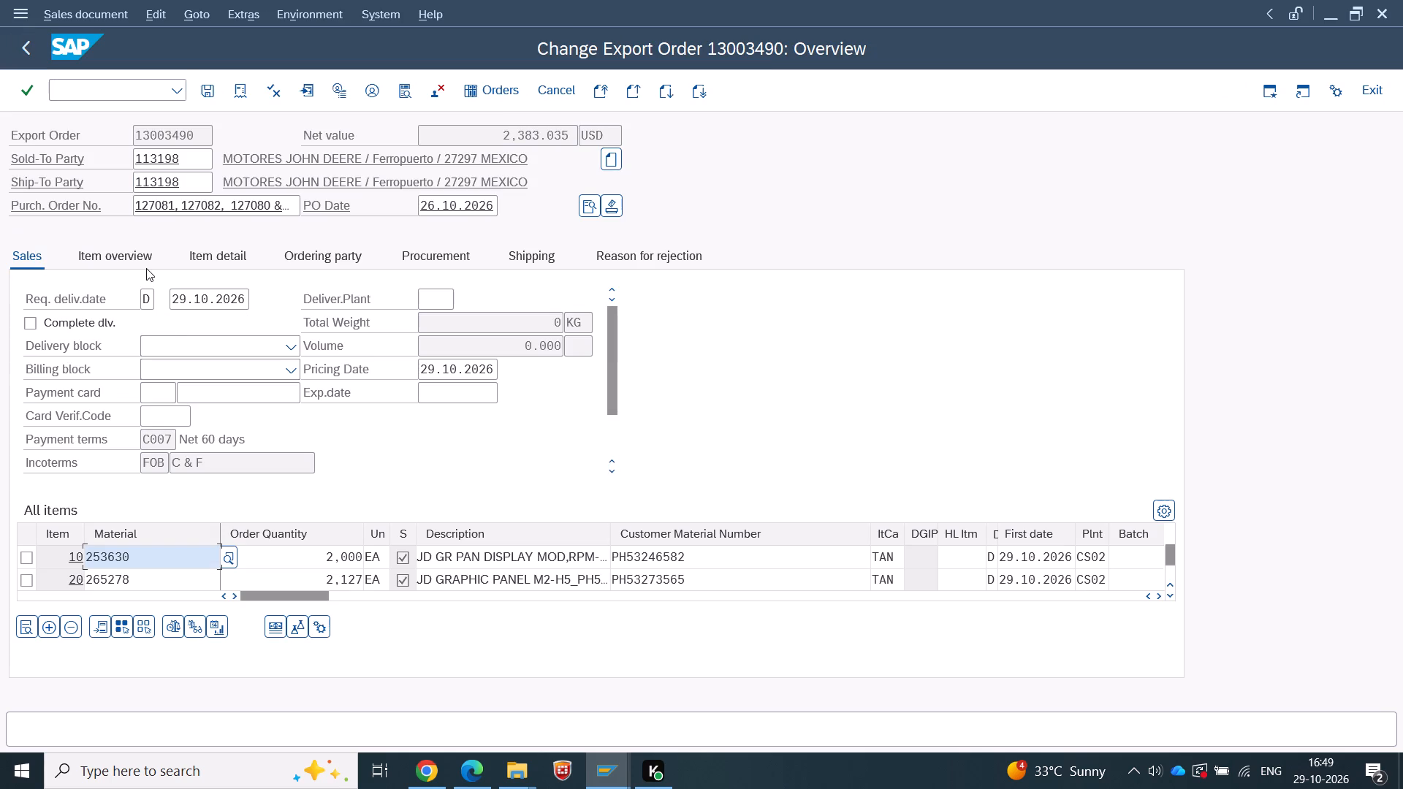
left_click(146, 268)
left_click(148, 264)
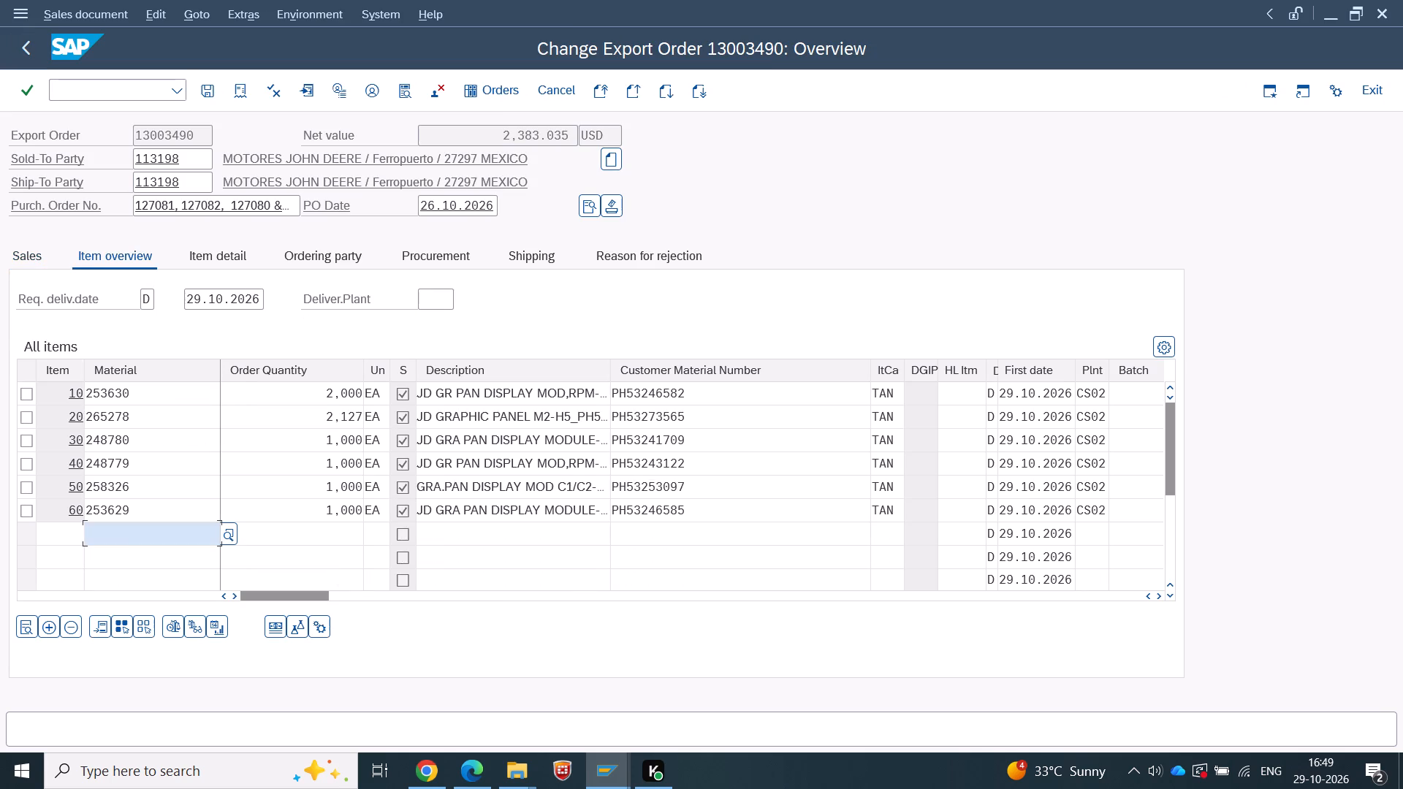
Open the NTPL Exp Open Order for Oct'26 workbook from the desktop in Excel and maximize its window.
key("super+d")
double_click(117, 493)
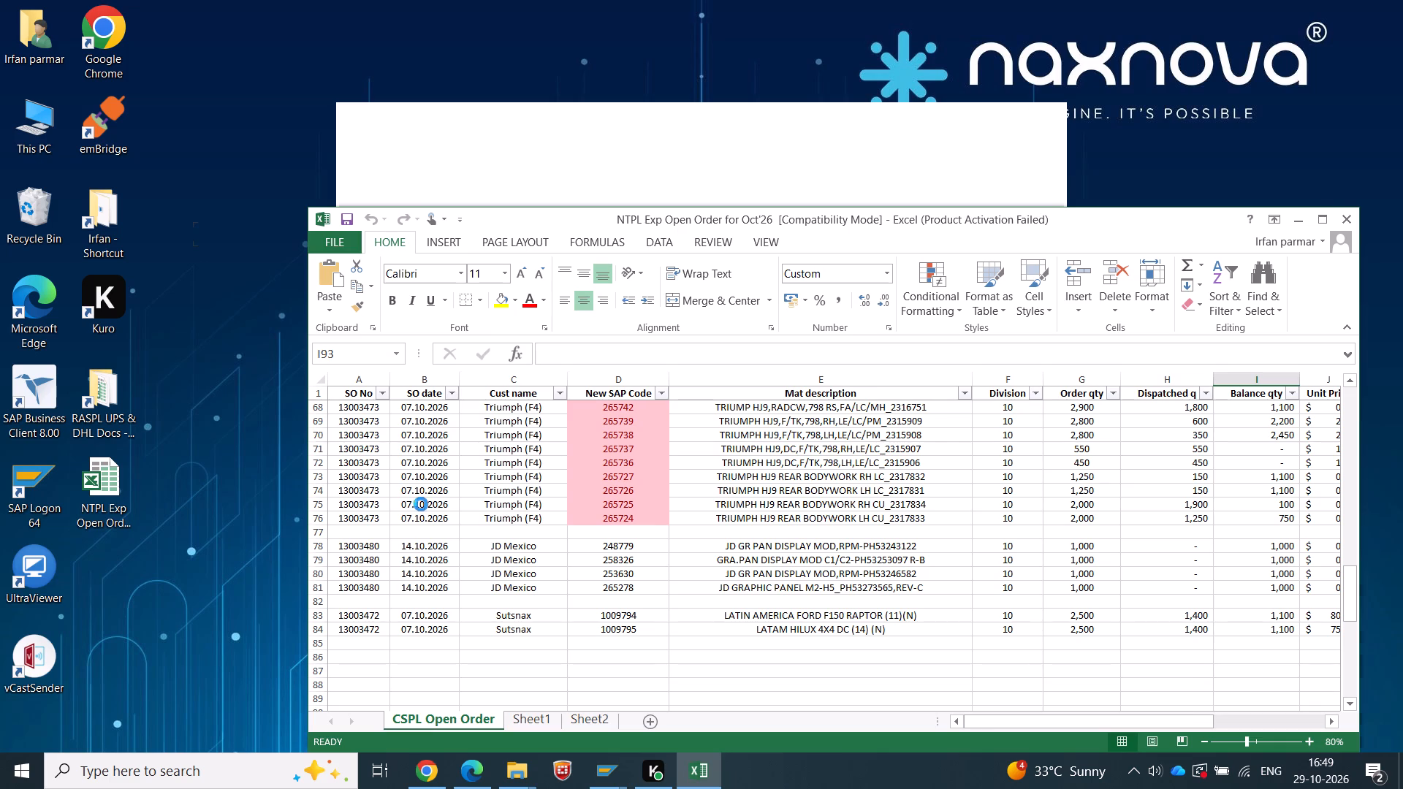
left_click(1328, 219)
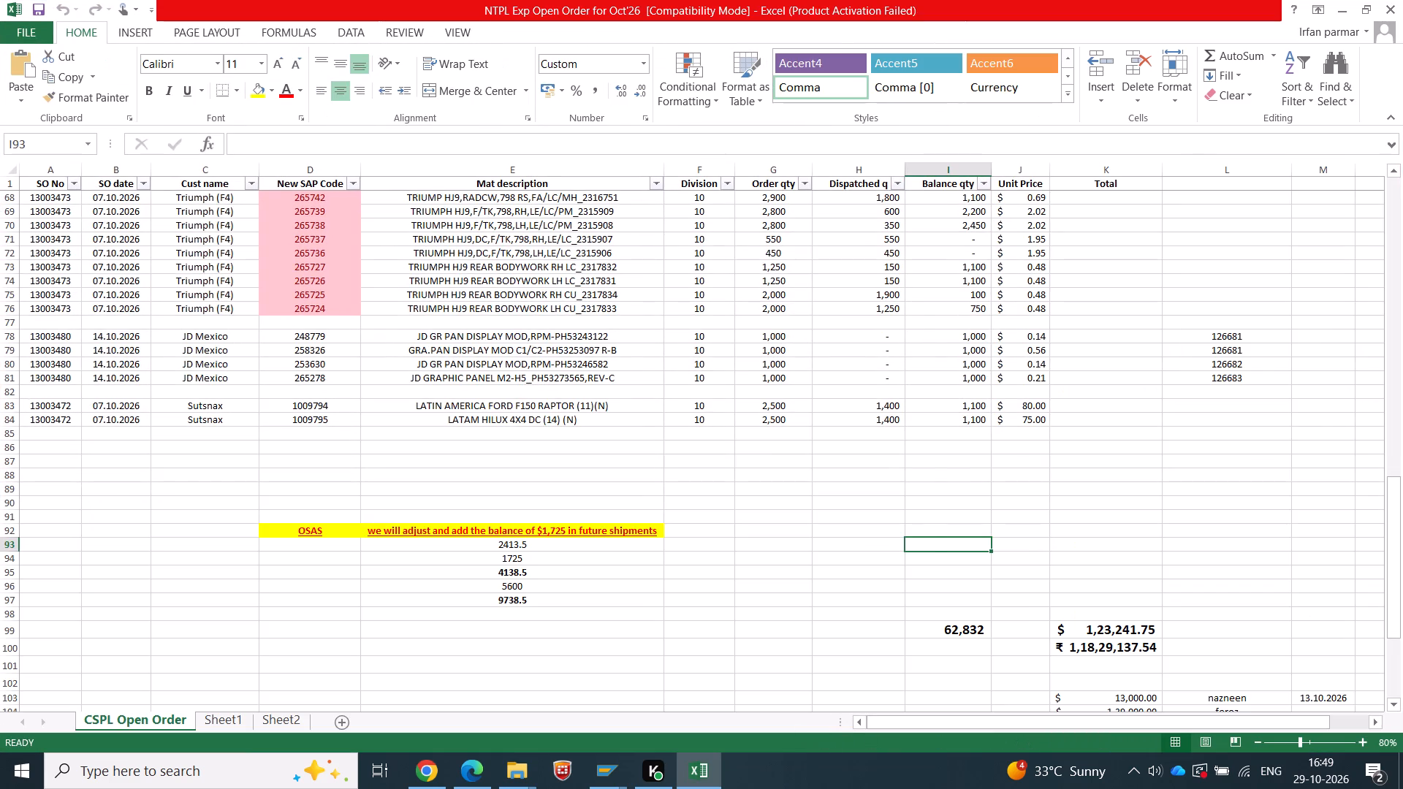
left_click(876, 564)
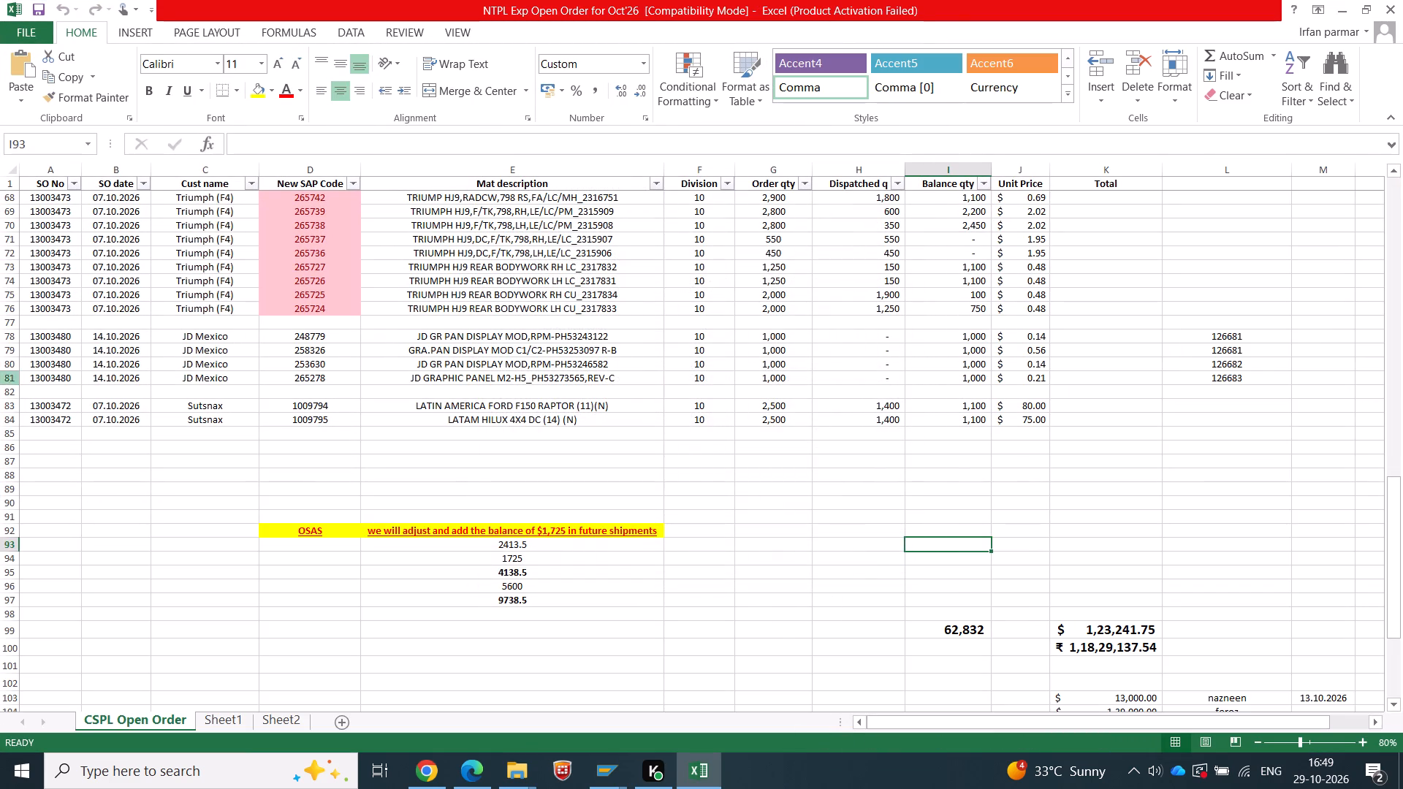
Insert nine blank rows at row 82 of the CSPL Open Order sheet, between the JD Mexico and Sutsnax entries.
left_click(15, 392)
right_click(15, 392)
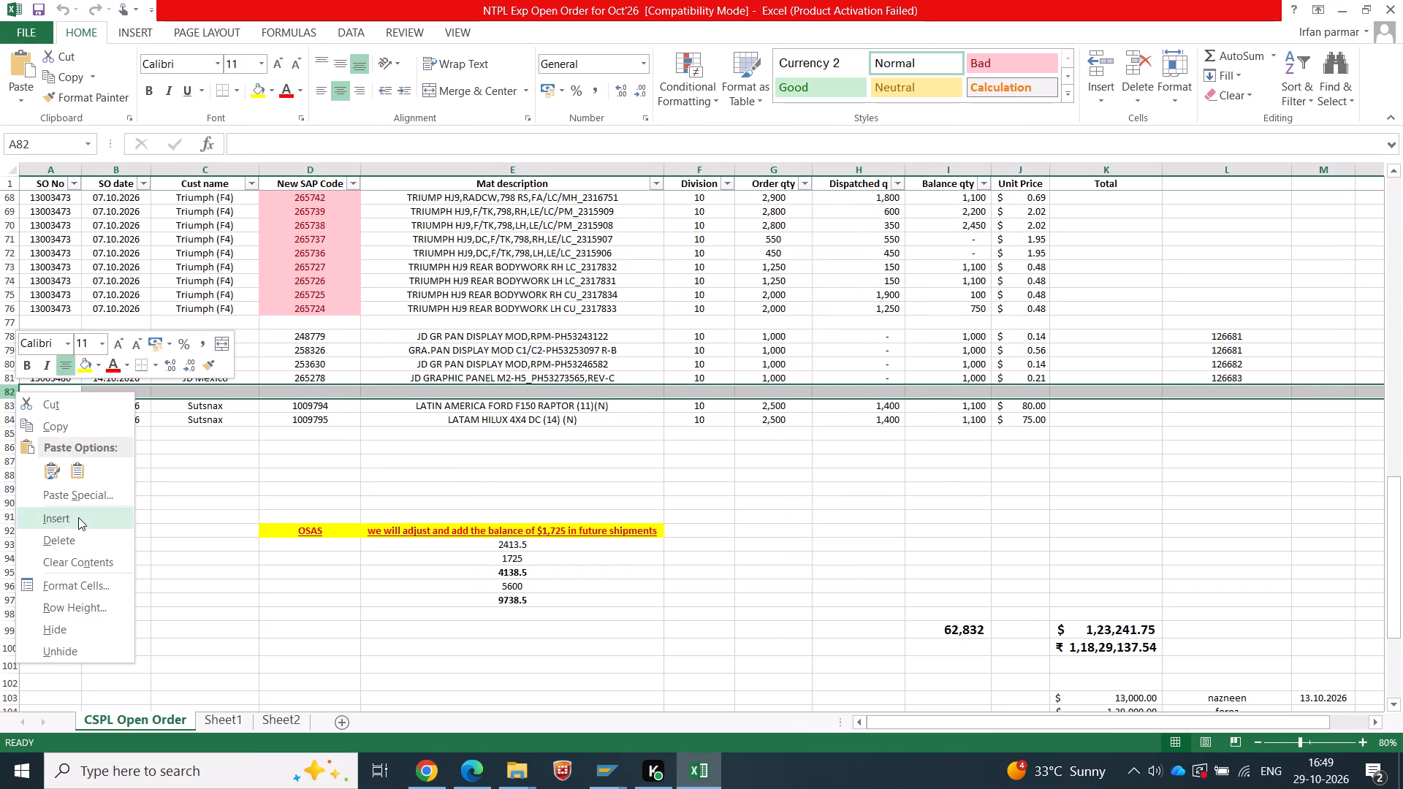
left_click(78, 517)
key("F4")
key("F4")
key("F4")
key("F4")
key("F4")
key("F4")
key("F4")
key("F4")
left_click(162, 580)
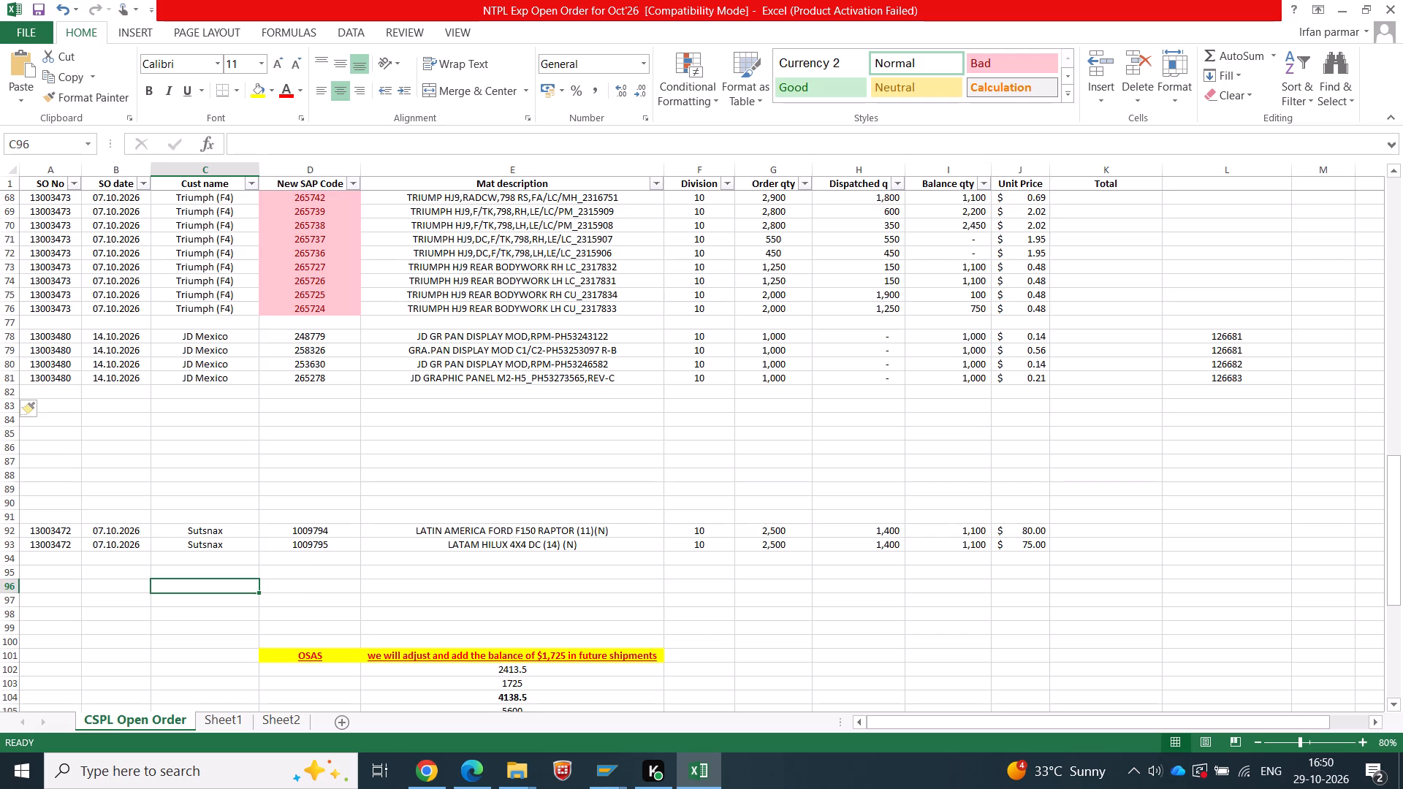
Copy export order number 13003490 from SAP into the SO No cell A82 of the Excel sheet.
key("alt+Tab")
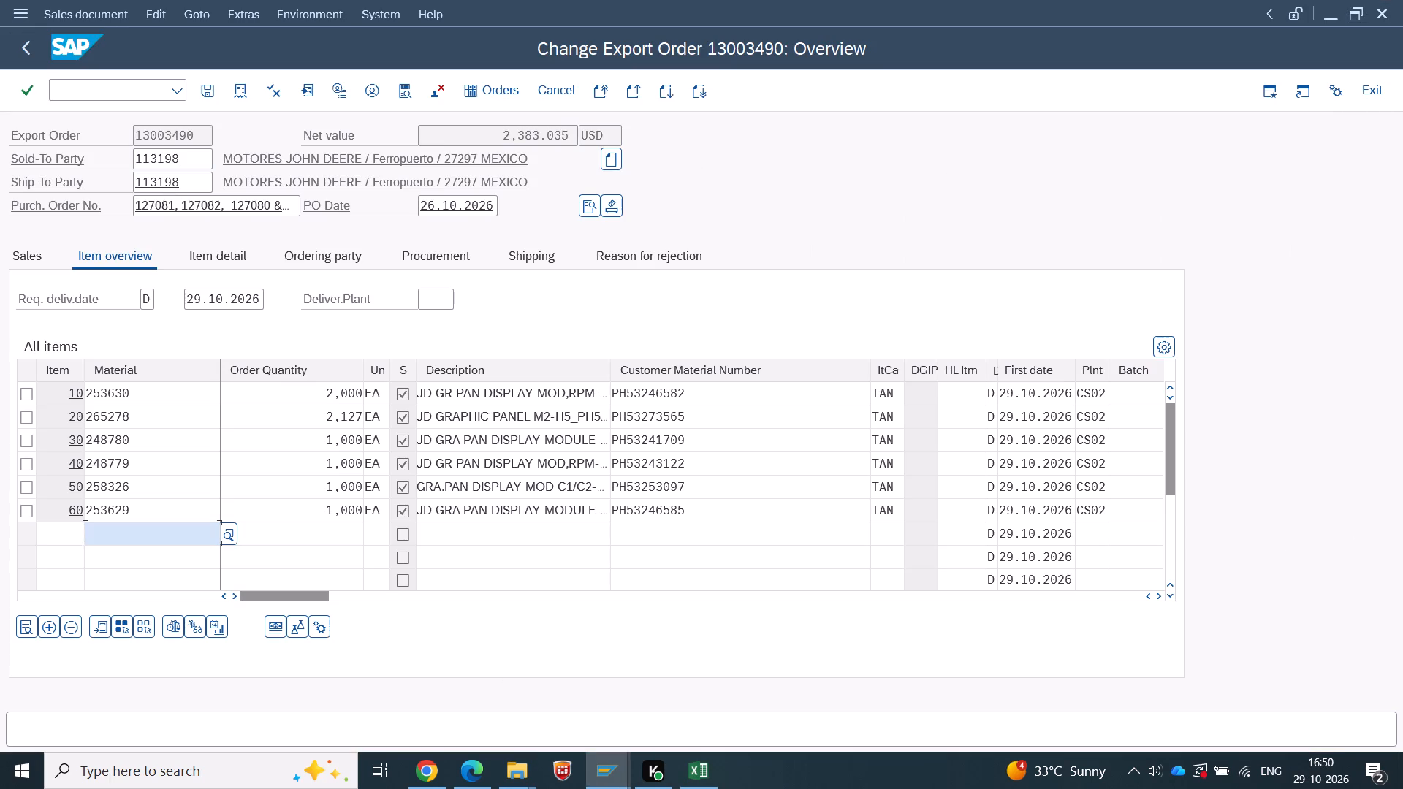
left_click_drag(191, 137, 53, 127)
key("ctrl+c")
key("alt+Tab")
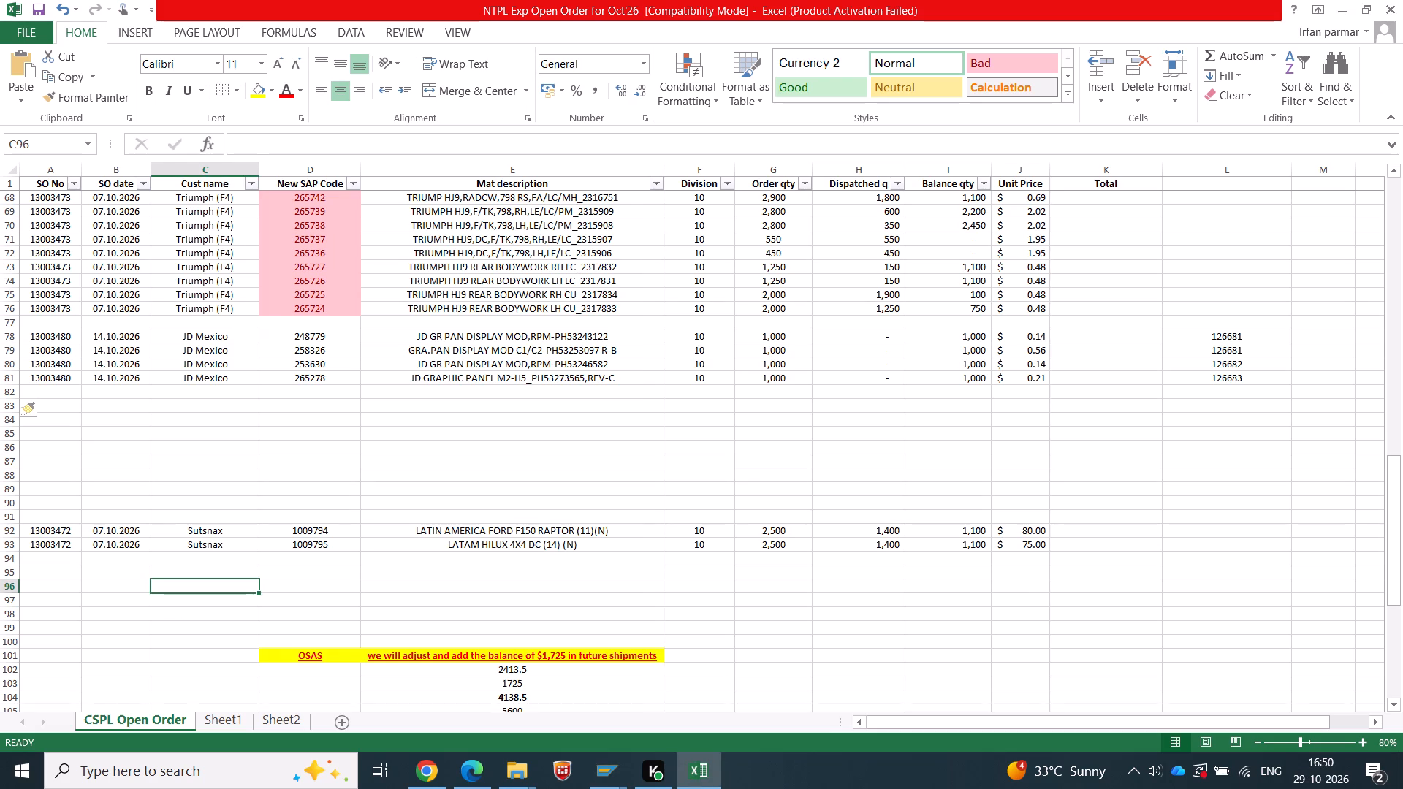
left_click(61, 392)
key("ctrl+v")
Enter SO date 29.010.2026 in B82 and fill the customer name JD Mexico into C82 from the row above.
key("Tab")
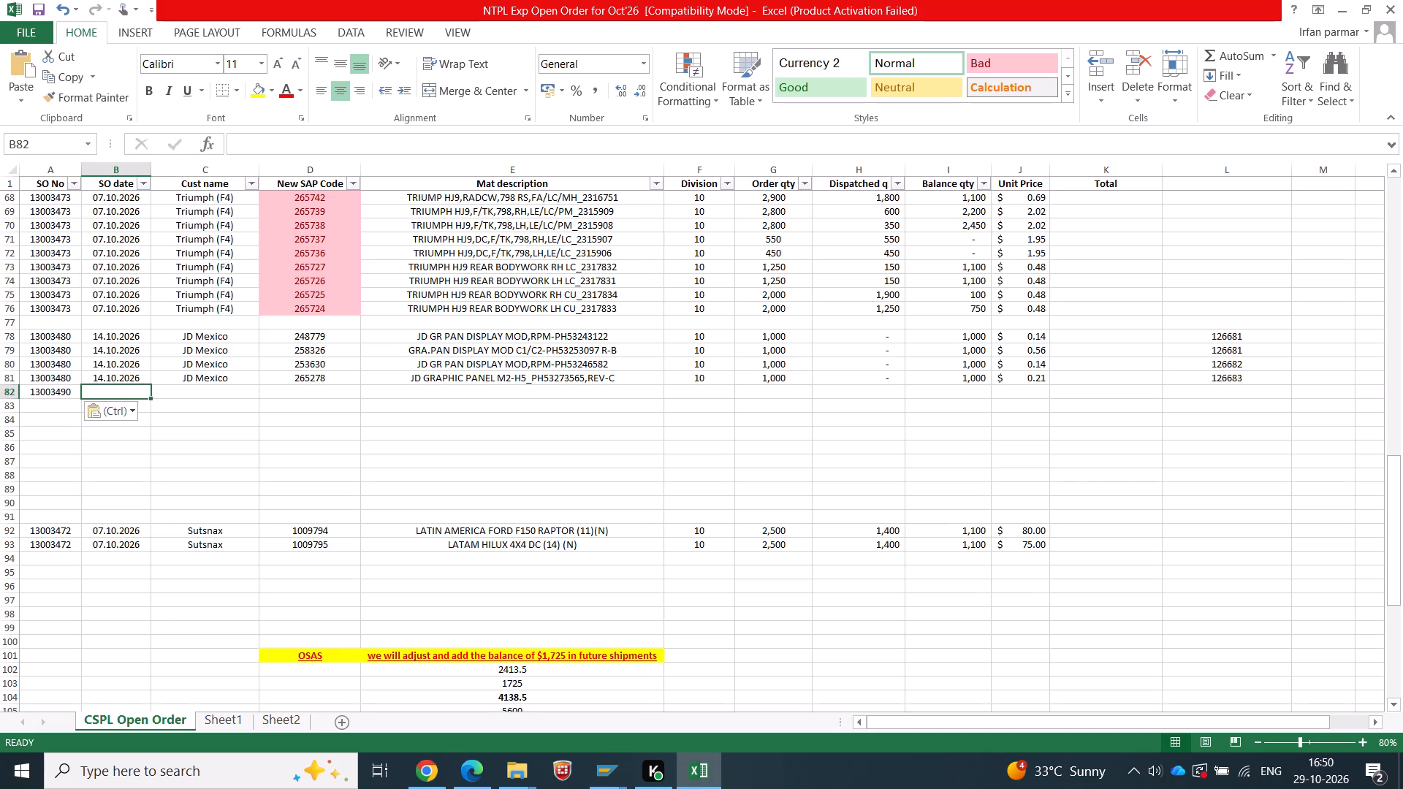
type("29.010.2026")
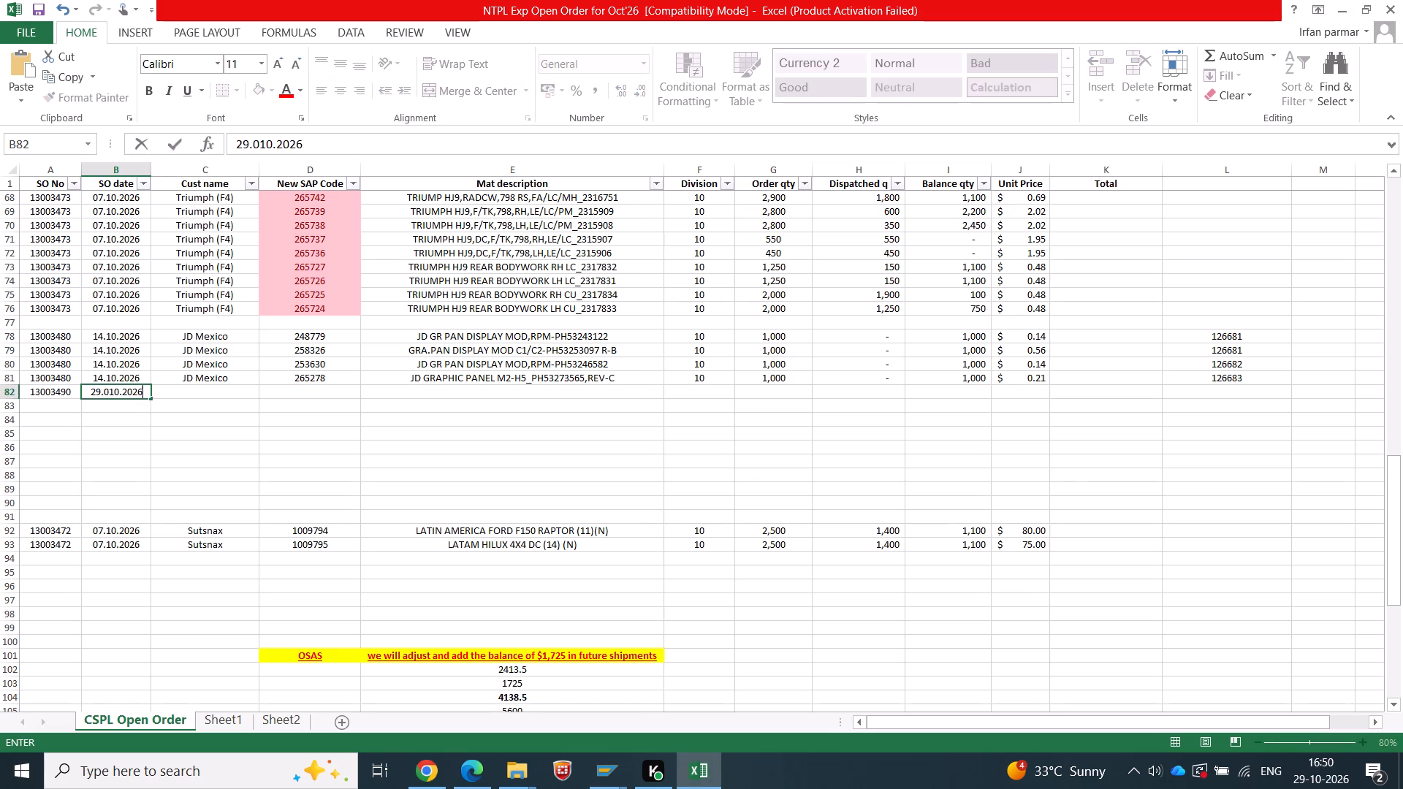
key("Tab")
key("ctrl+d")
key("Tab")
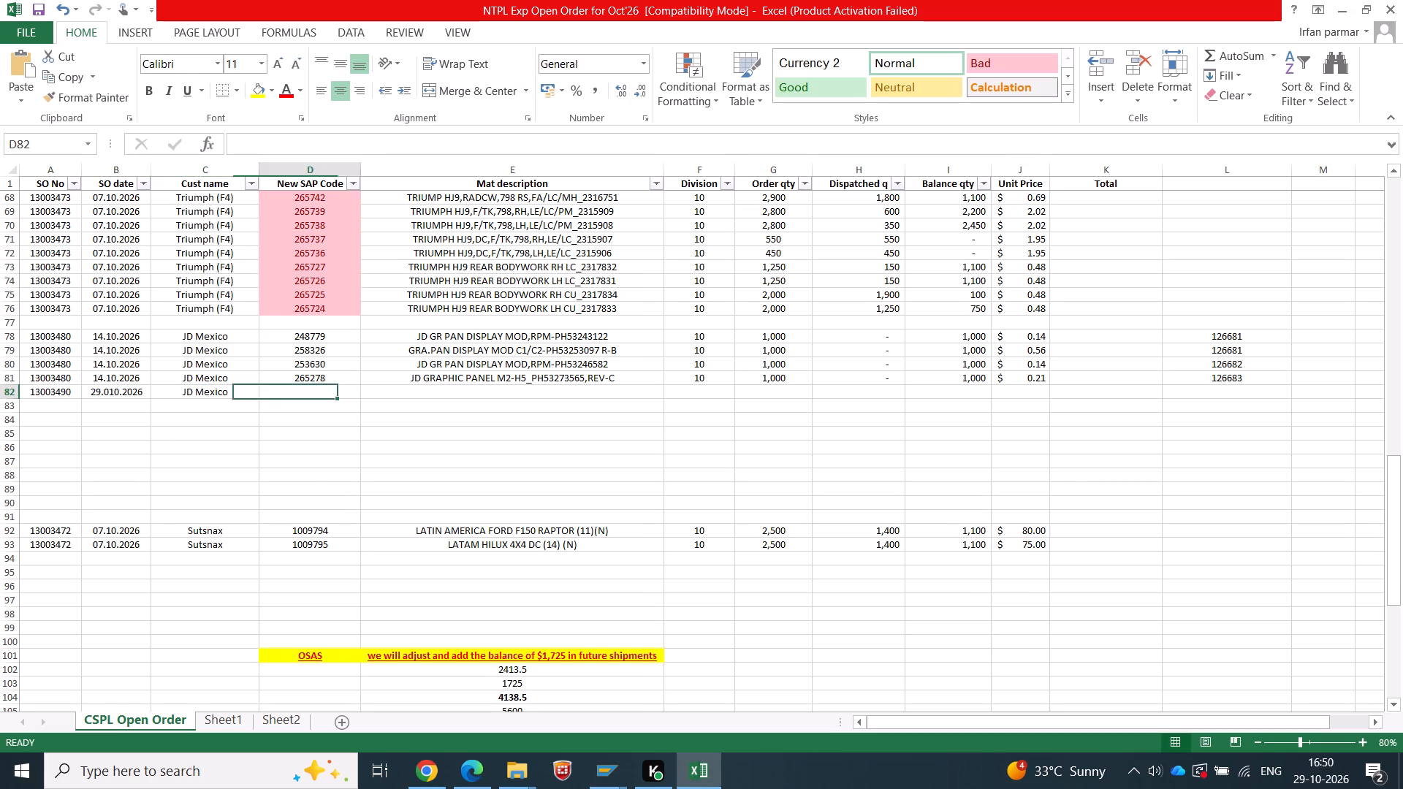
Copy the six material codes, 253630 through 253629, from the SAP order items into the New SAP Code column at D82:D87.
key("alt+Tab")
key("ctrl+y")
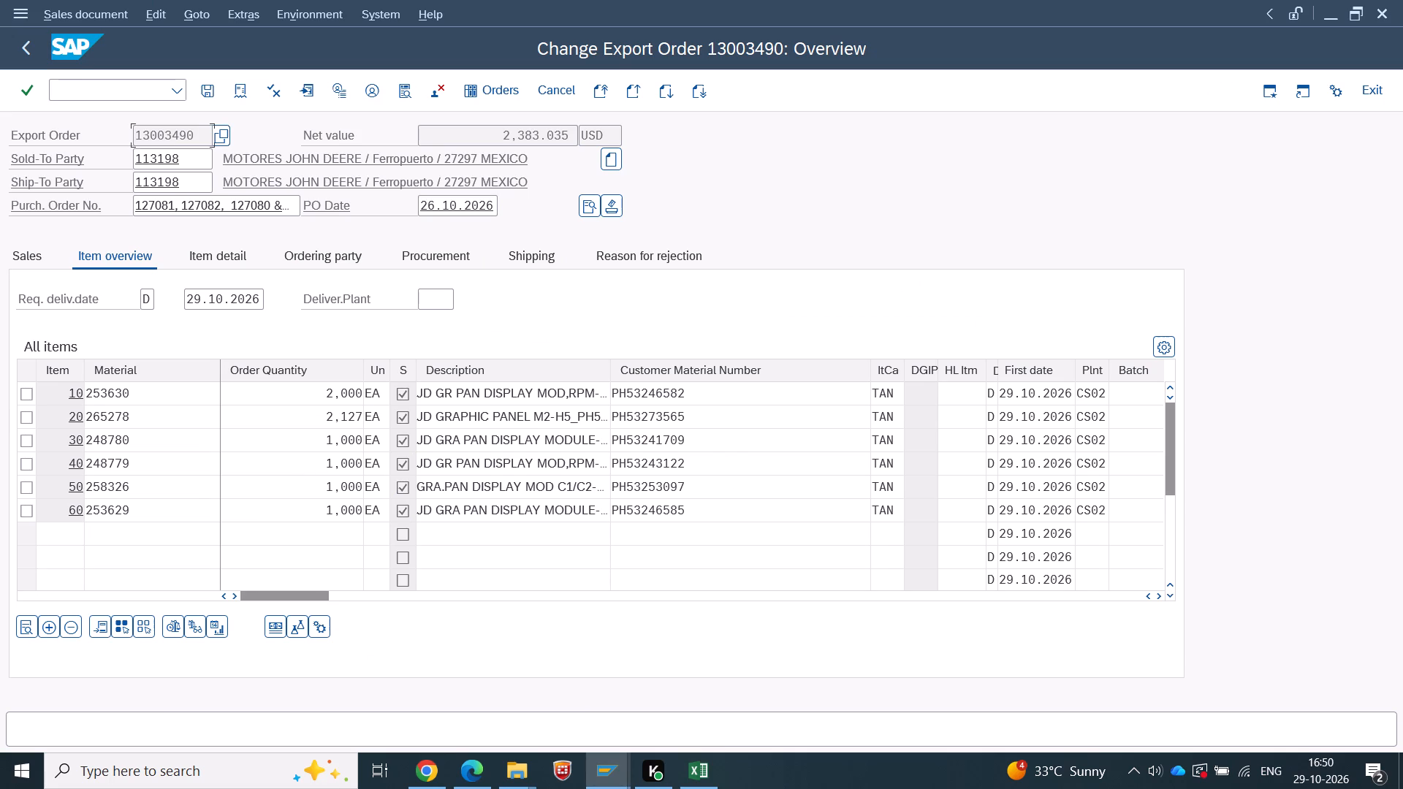
left_click_drag(98, 386, 109, 508)
key("ctrl+c")
key("alt+Tab")
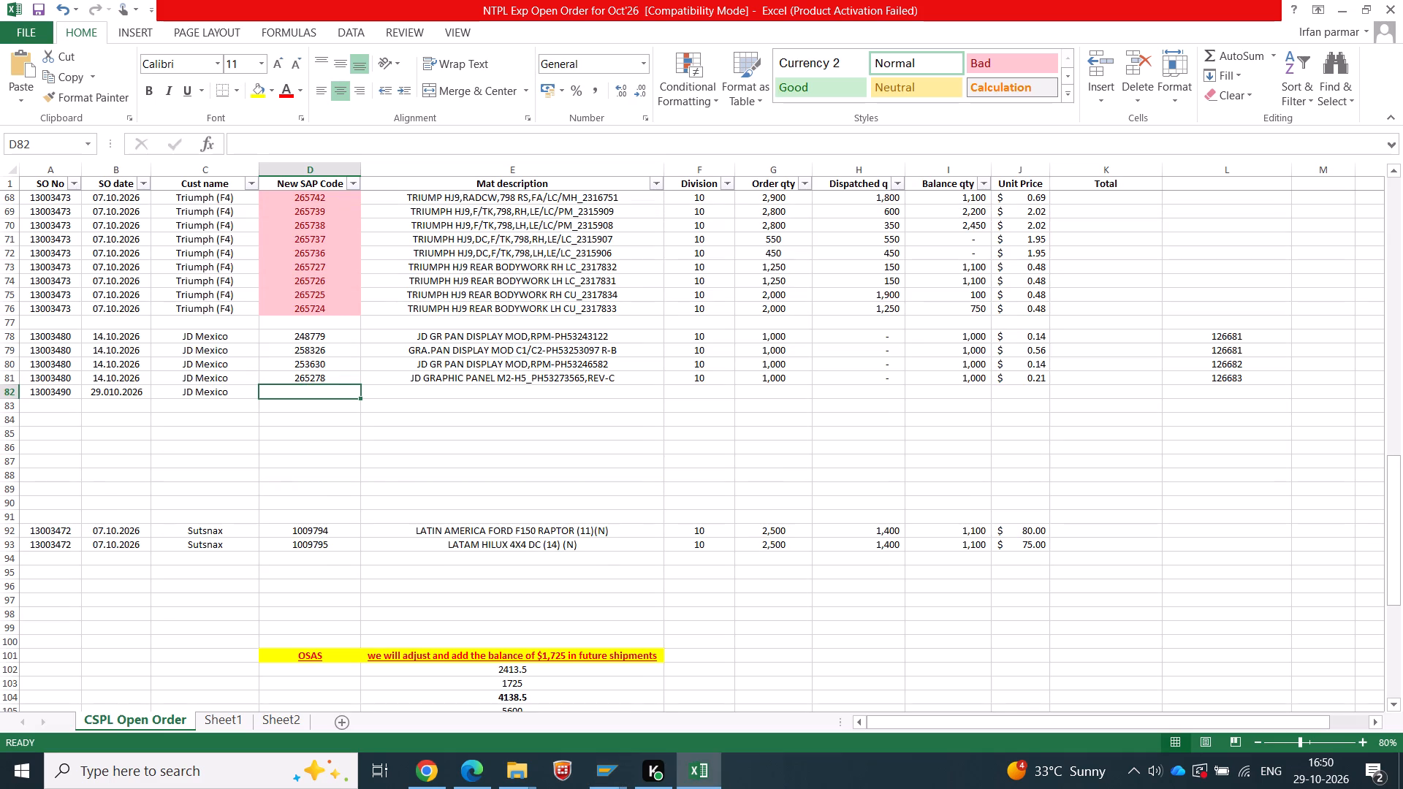
key("ctrl+v")
Copy purchase order number 127081 from the SAP order header into cell L82 of the Excel sheet.
key("alt+Tab")
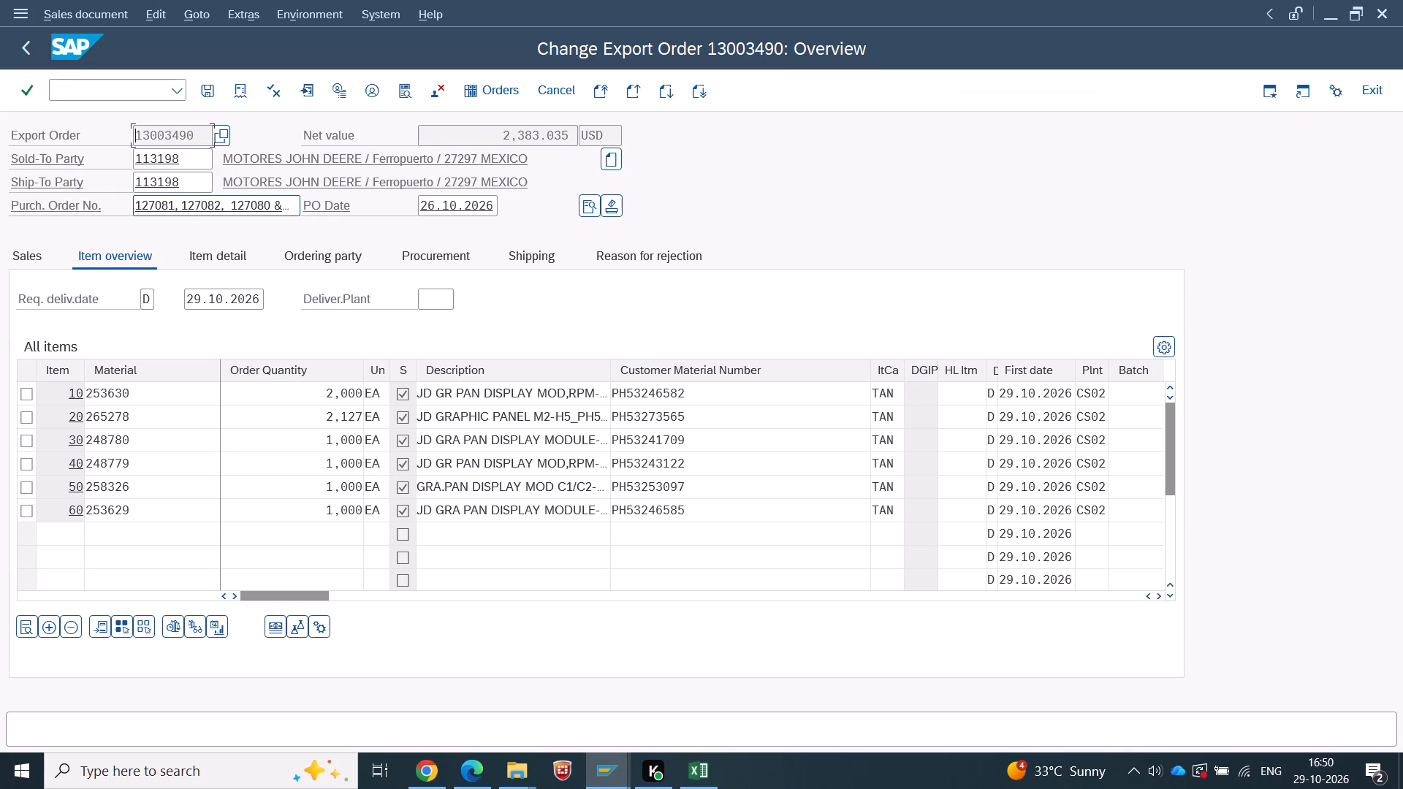
left_click_drag(174, 202, 34, 201)
key("ctrl+c")
key("alt+Tab")
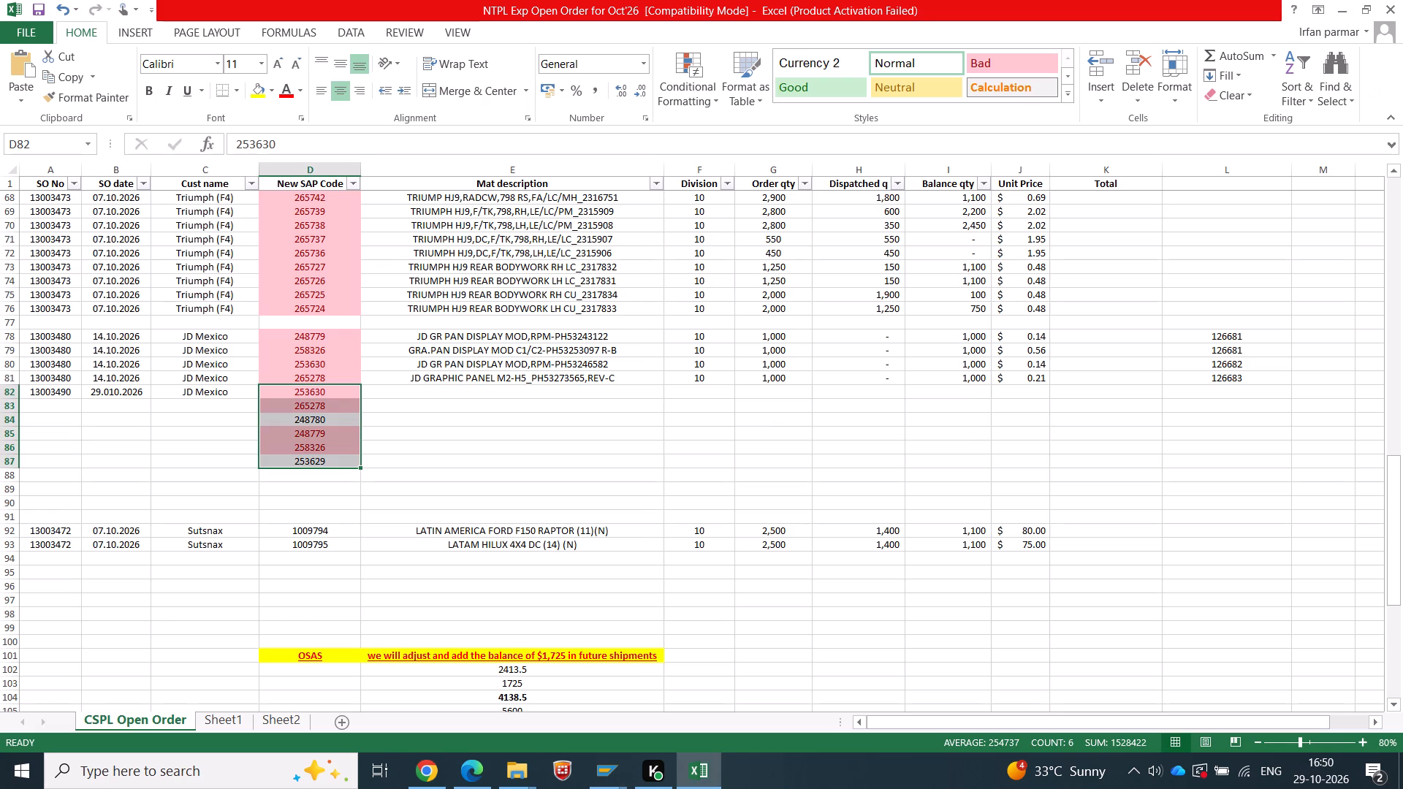
left_click(17, 390)
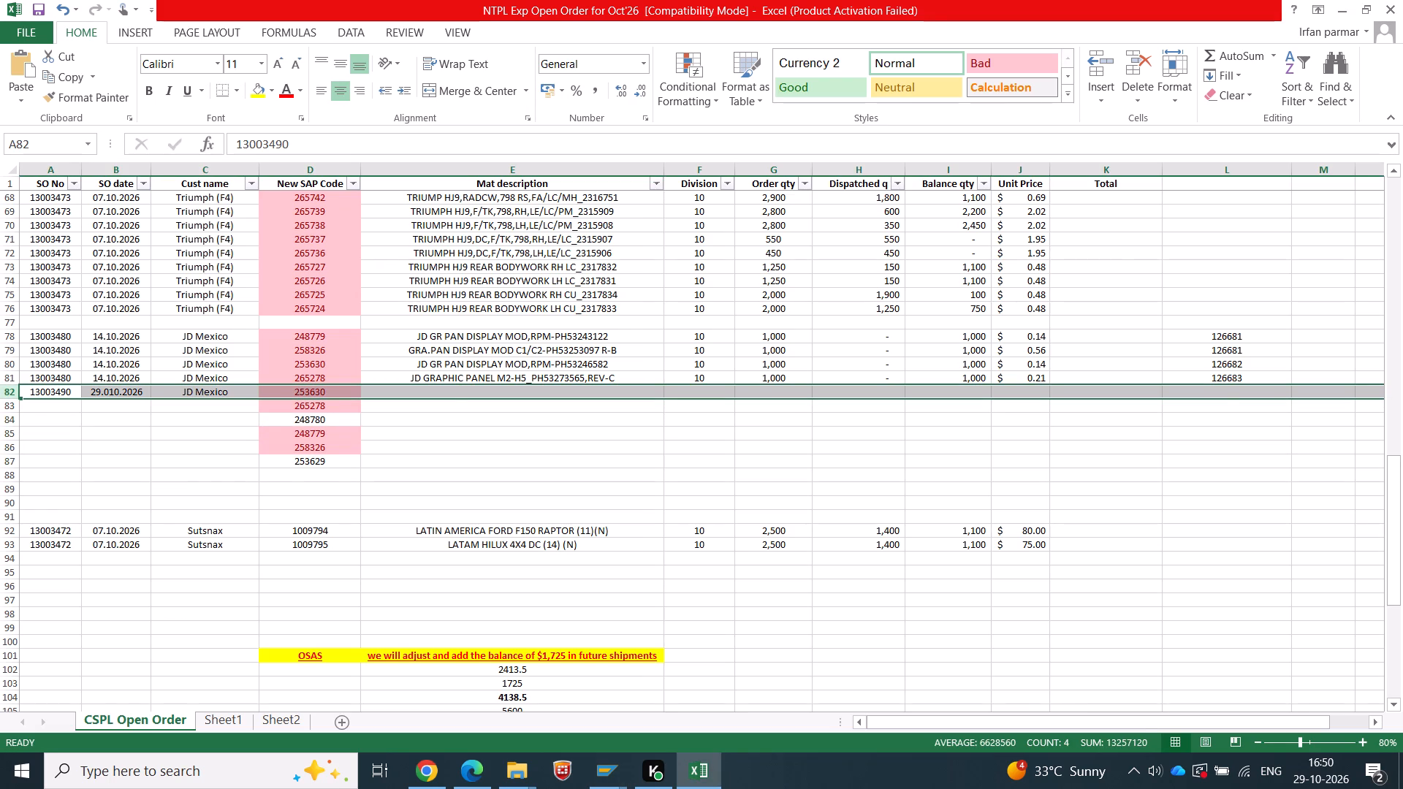
double_click(1212, 391)
key("ctrl+v")
left_click(1213, 457)
Copy purchase order number 127082 from the SAP order header into cell L83 of the Excel sheet.
key("alt+Tab")
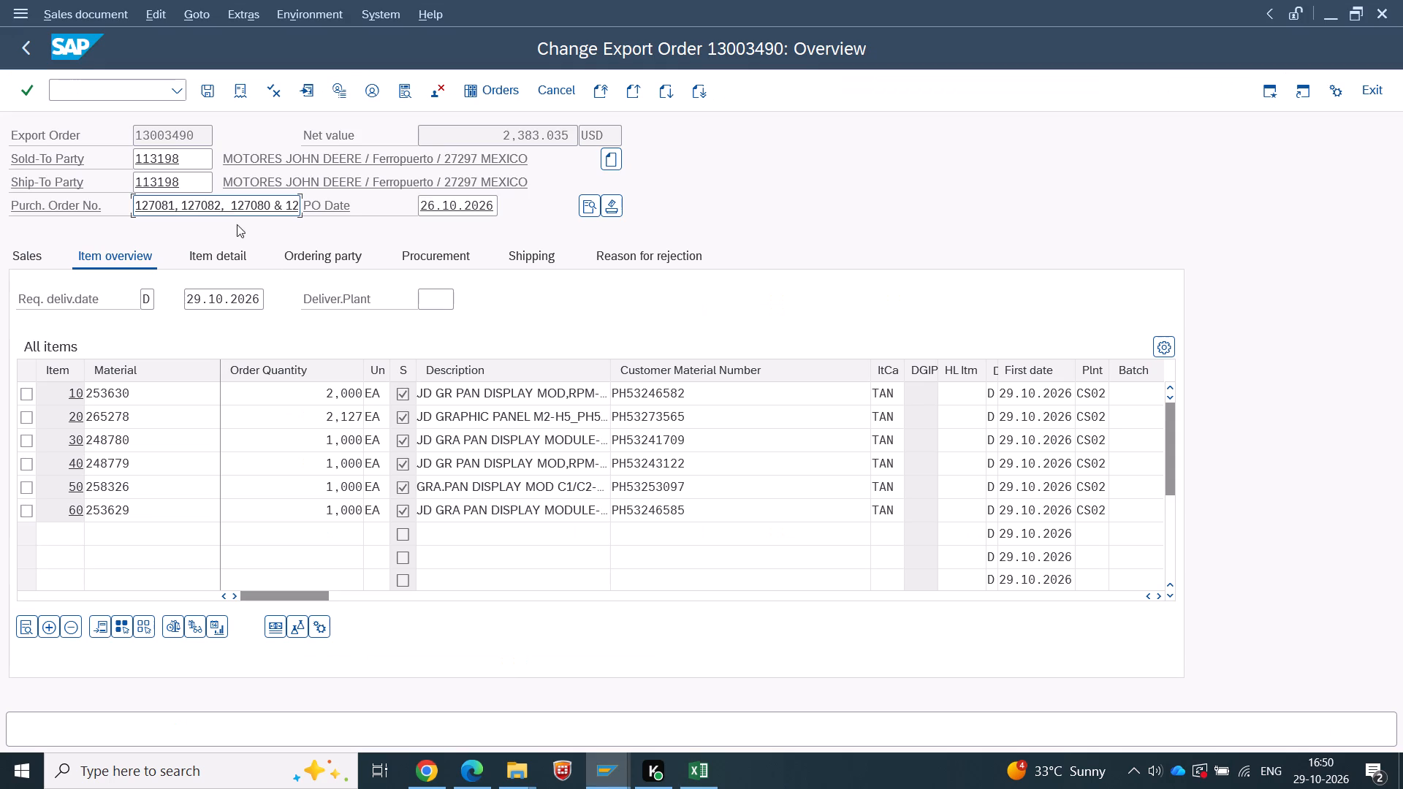
left_click_drag(221, 207, 180, 207)
key("ctrl+c")
key("alt+Tab")
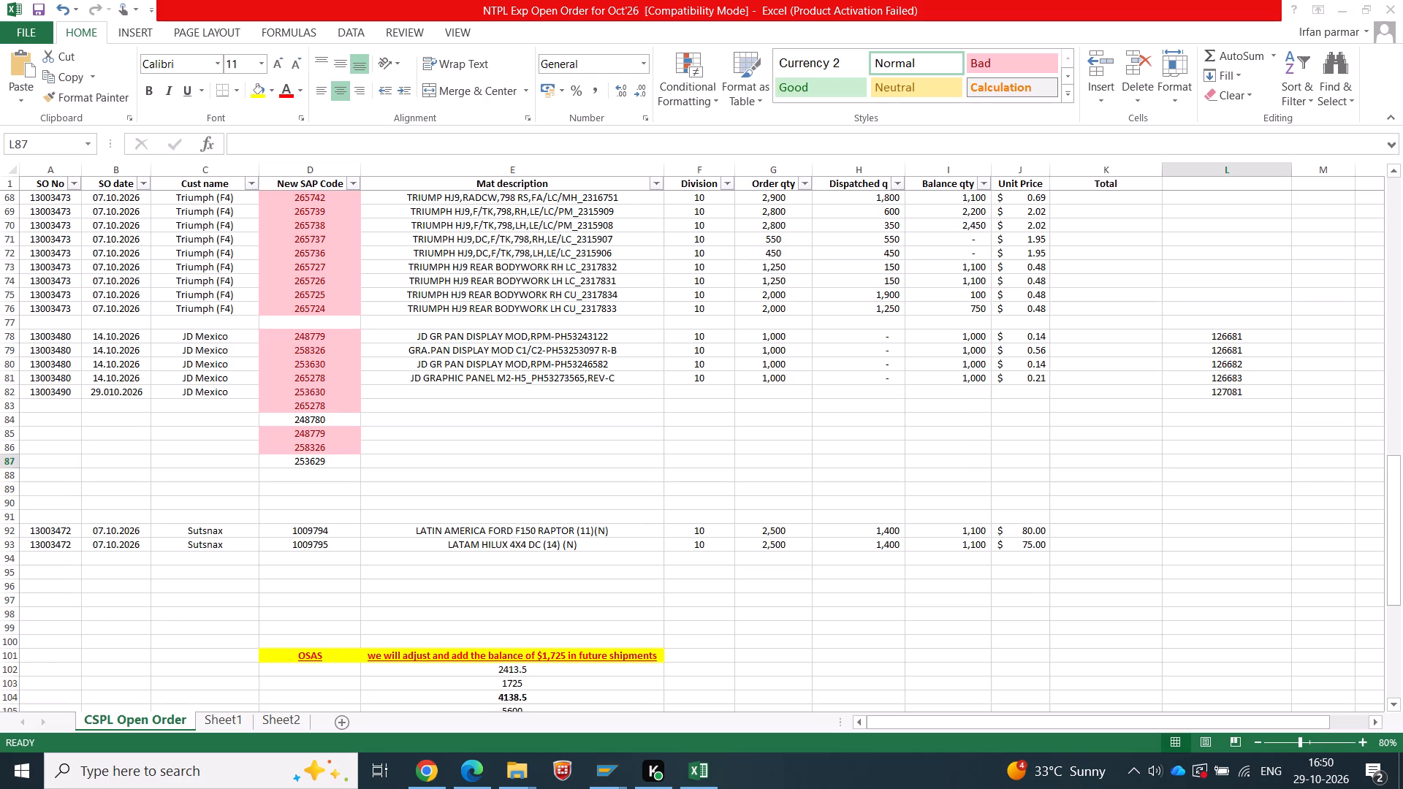
double_click(1223, 403)
key("ctrl+v")
left_click(1227, 441)
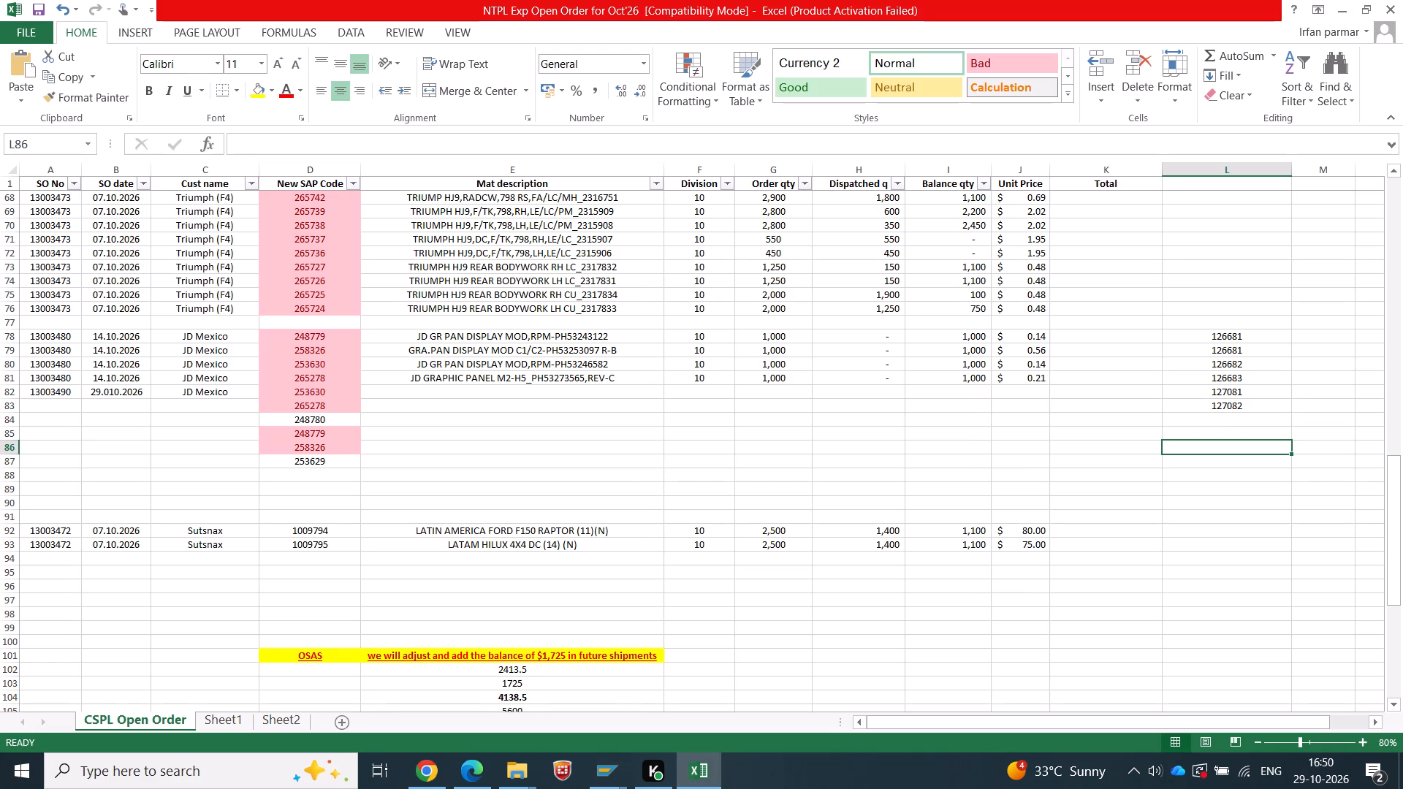
key("alt+Tab")
left_click_drag(279, 225, 280, 235)
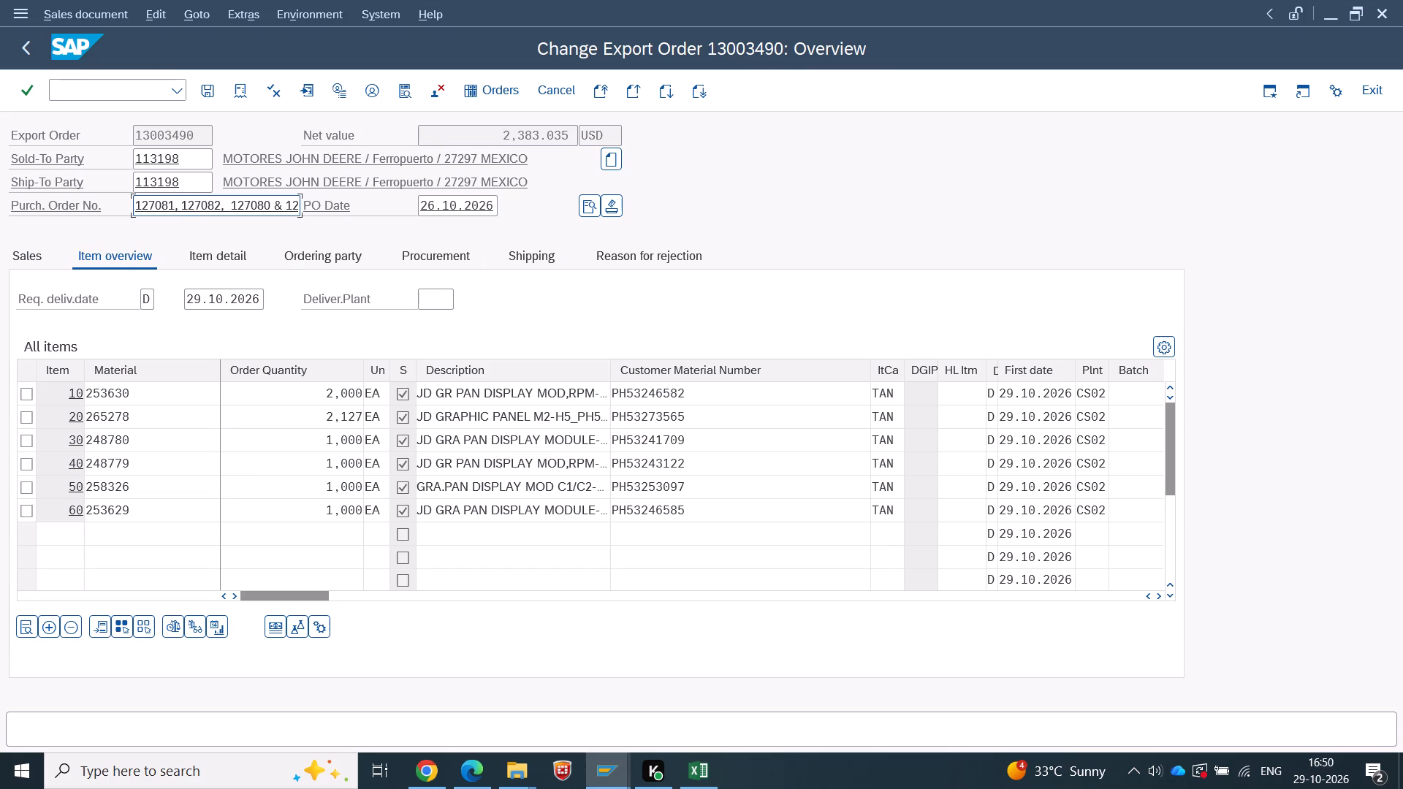
left_click_drag(272, 204, 250, 204)
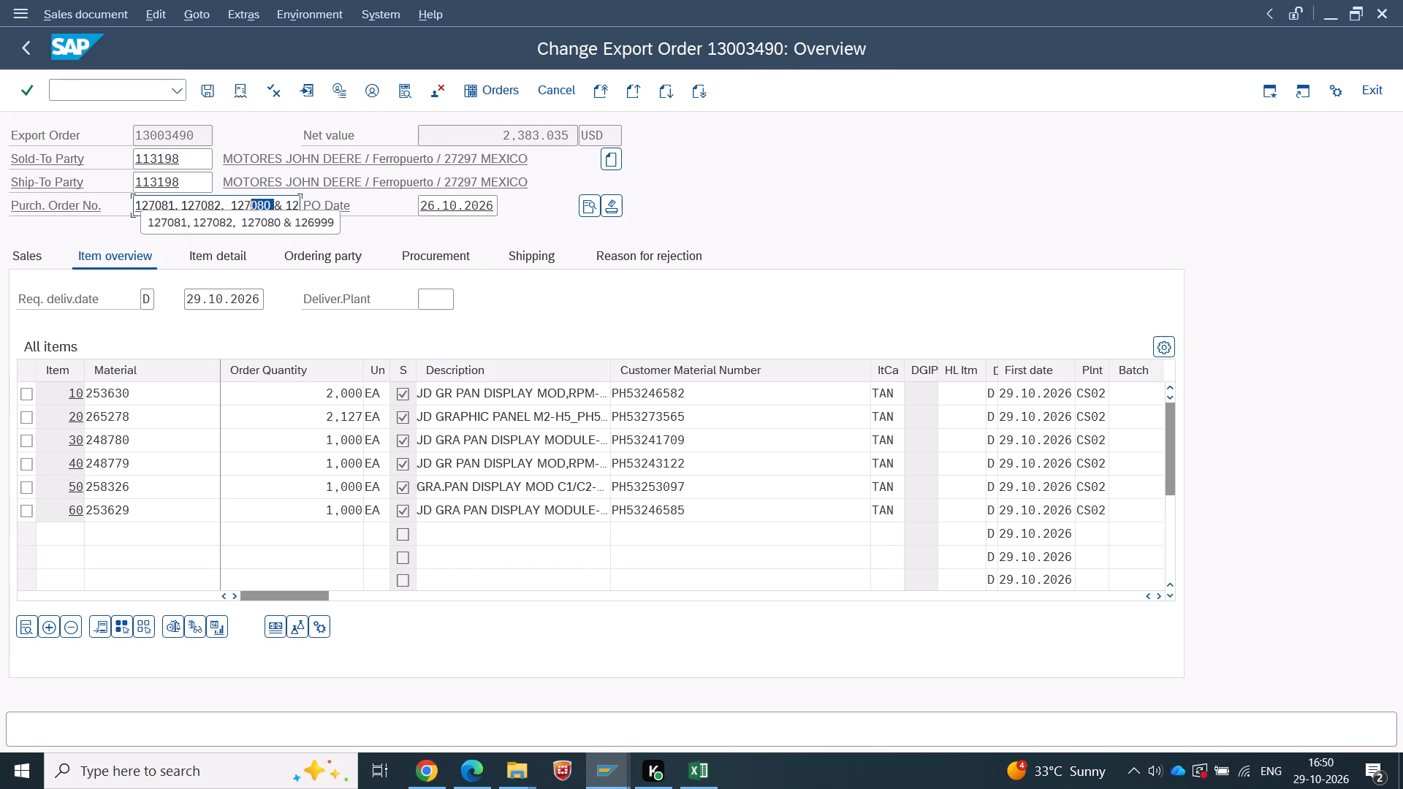
left_click_drag(250, 204, 229, 204)
key("ctrl+c")
key("alt+Tab")
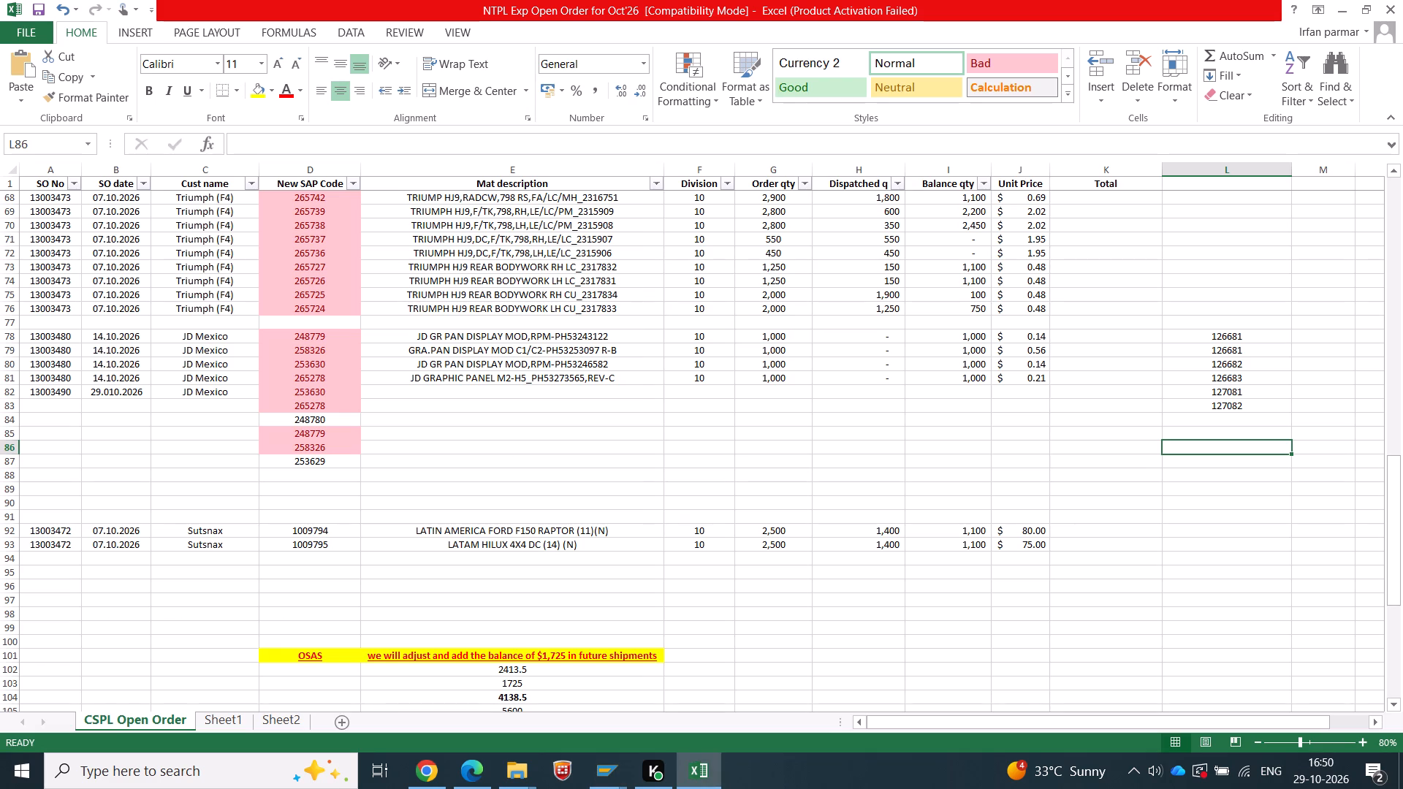
left_click(1225, 429)
left_click(1224, 419)
key("ctrl+v")
key("ctrl+c")
key("shift+Down")
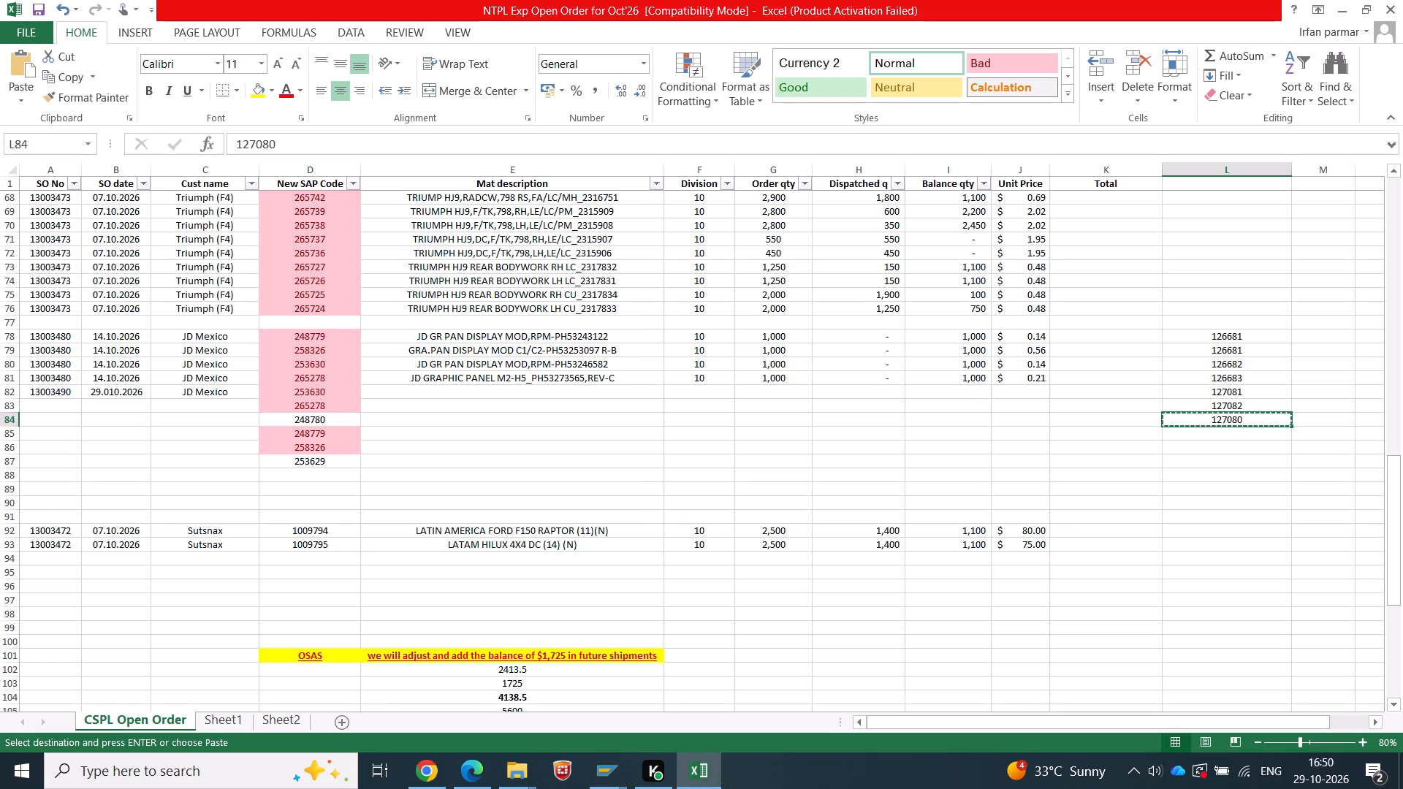
key("shift+Down")
key("Return")
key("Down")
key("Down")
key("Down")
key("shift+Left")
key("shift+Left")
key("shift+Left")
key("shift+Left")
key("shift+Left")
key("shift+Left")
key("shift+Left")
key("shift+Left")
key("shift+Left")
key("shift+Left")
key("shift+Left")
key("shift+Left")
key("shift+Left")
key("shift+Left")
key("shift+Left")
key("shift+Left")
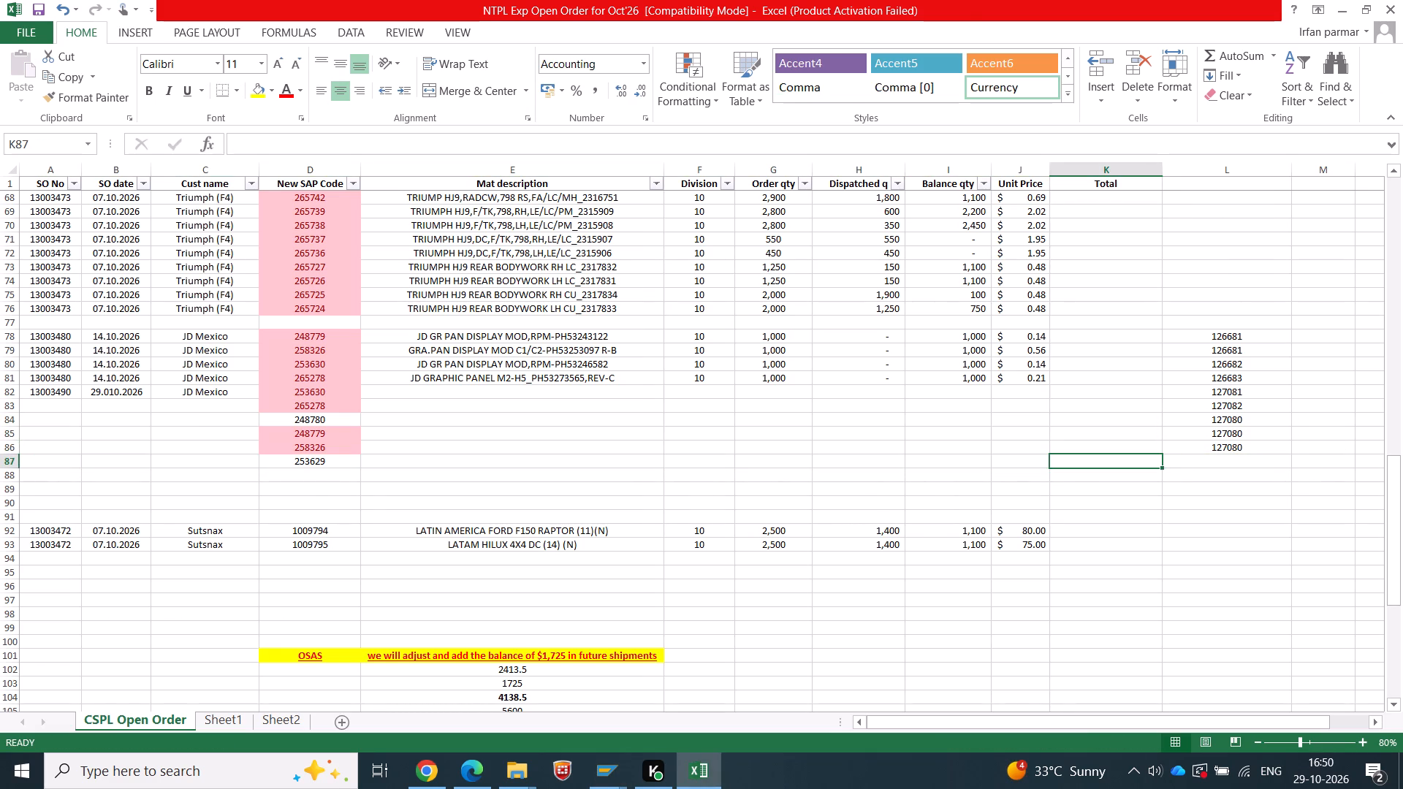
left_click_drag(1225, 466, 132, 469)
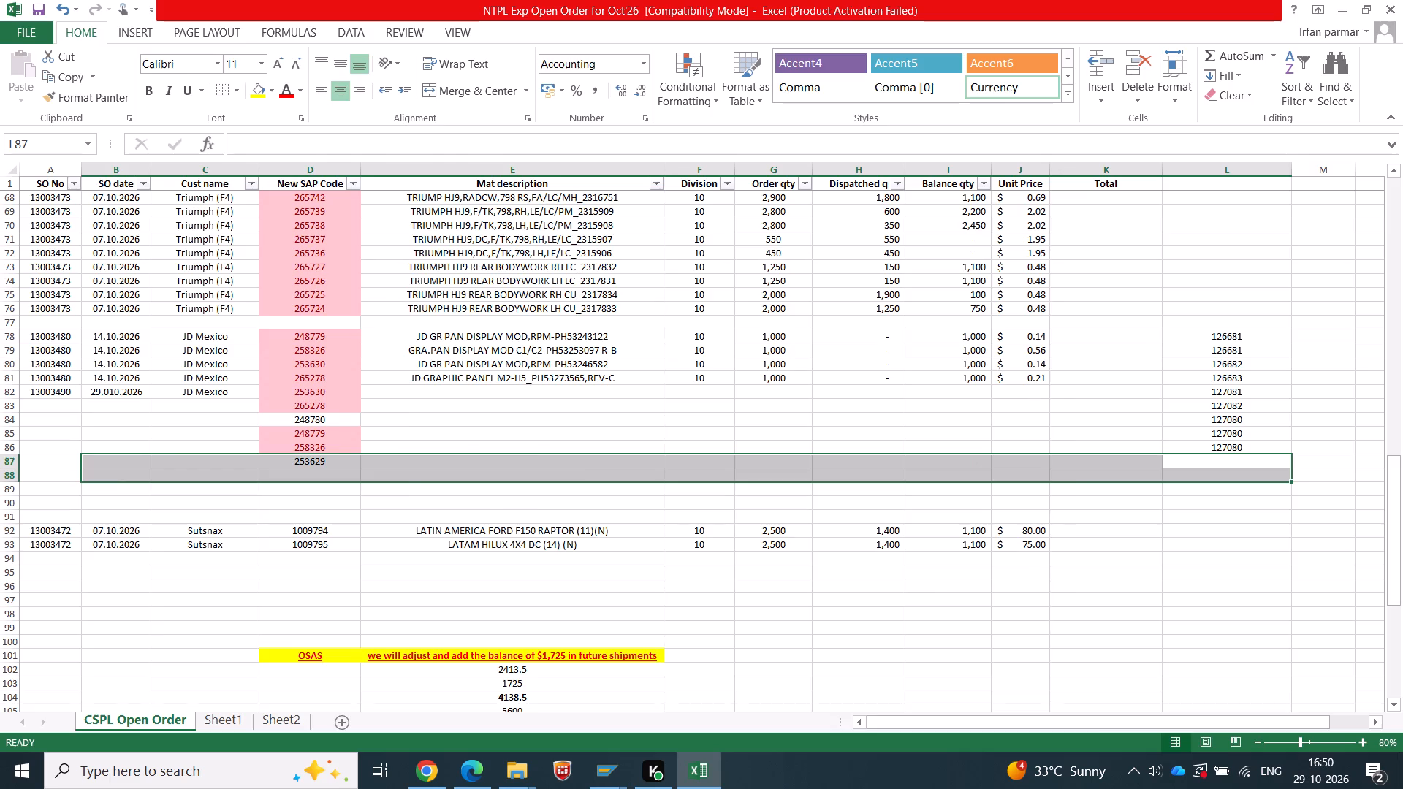
Copy purchase order number 126999 from the SAP order header into cell L87 of the Excel sheet.
key("alt+Tab")
left_click_drag(286, 207, 301, 206)
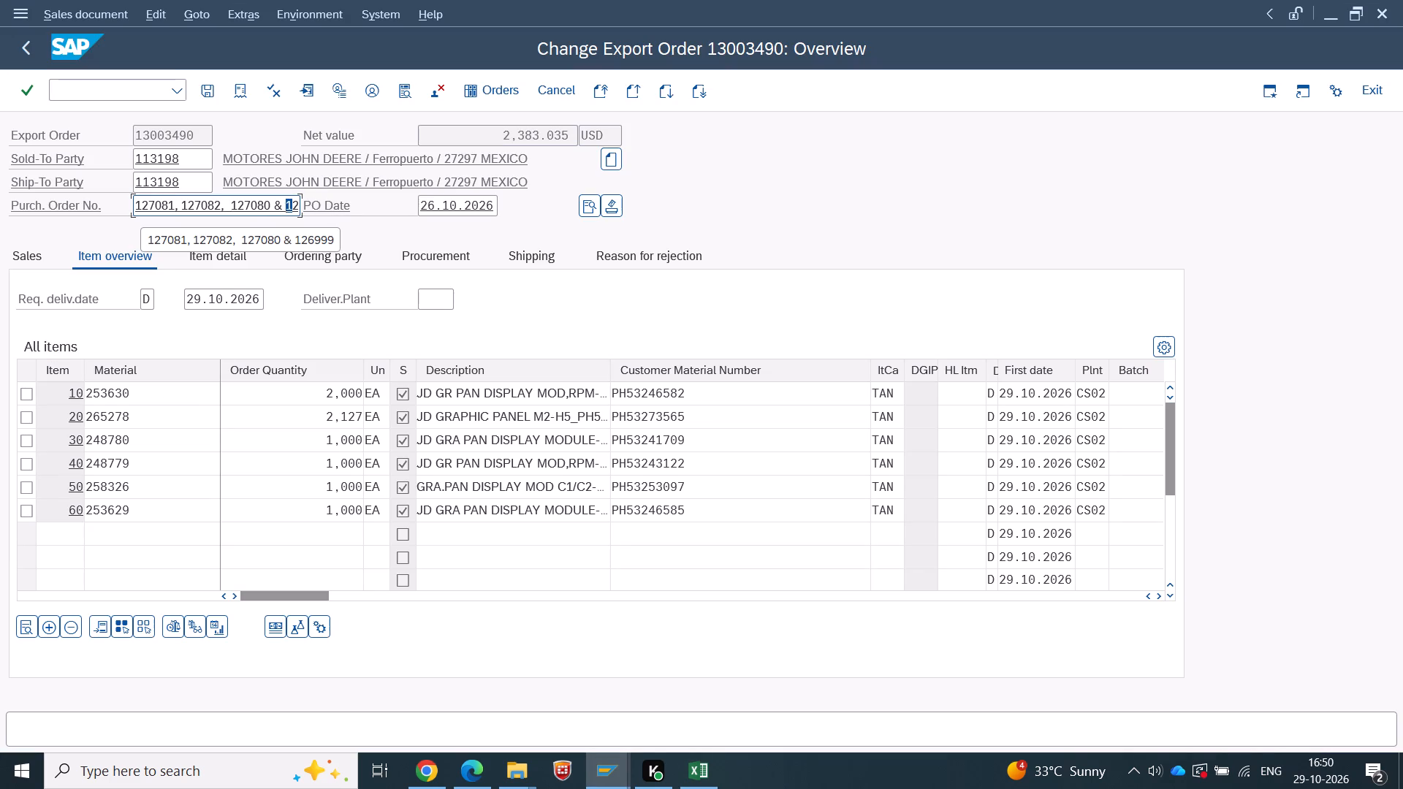
left_click_drag(301, 206, 395, 205)
key("ctrl+c")
key("alt+Tab")
double_click(1212, 457)
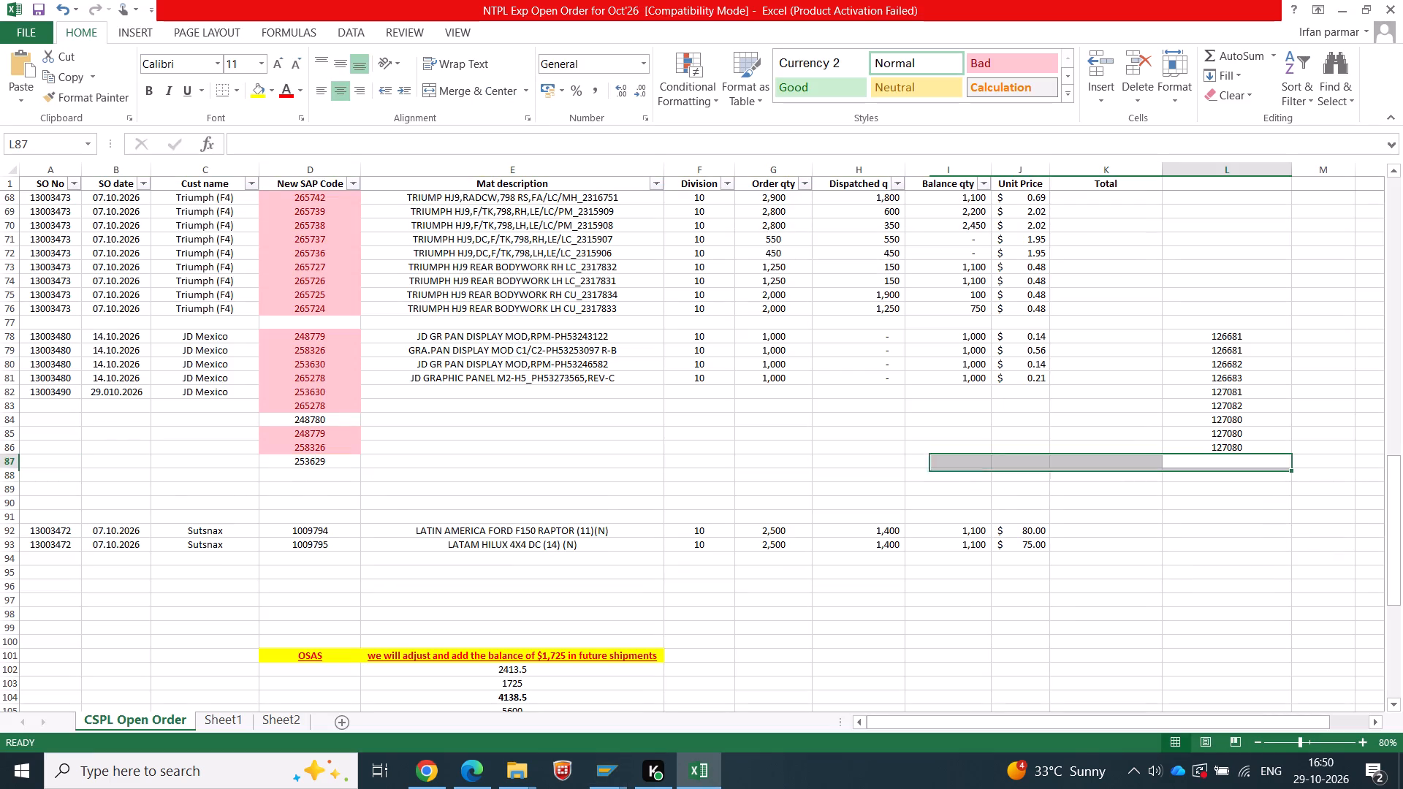
key("ctrl+v")
left_click(1206, 515)
Copy the six item descriptions from the SAP order into the Mat description column at E82:E87.
key("alt+Tab")
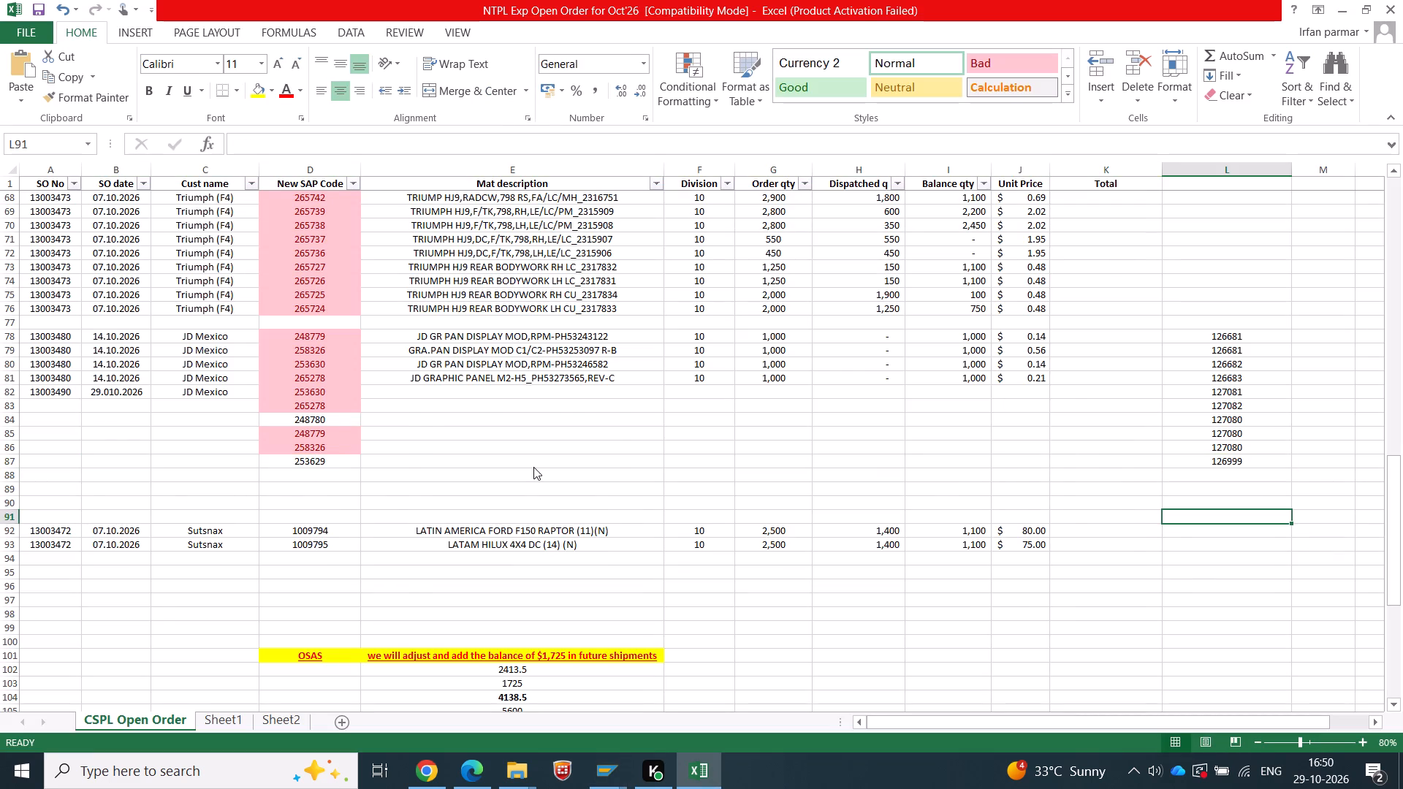
key("ctrl+y")
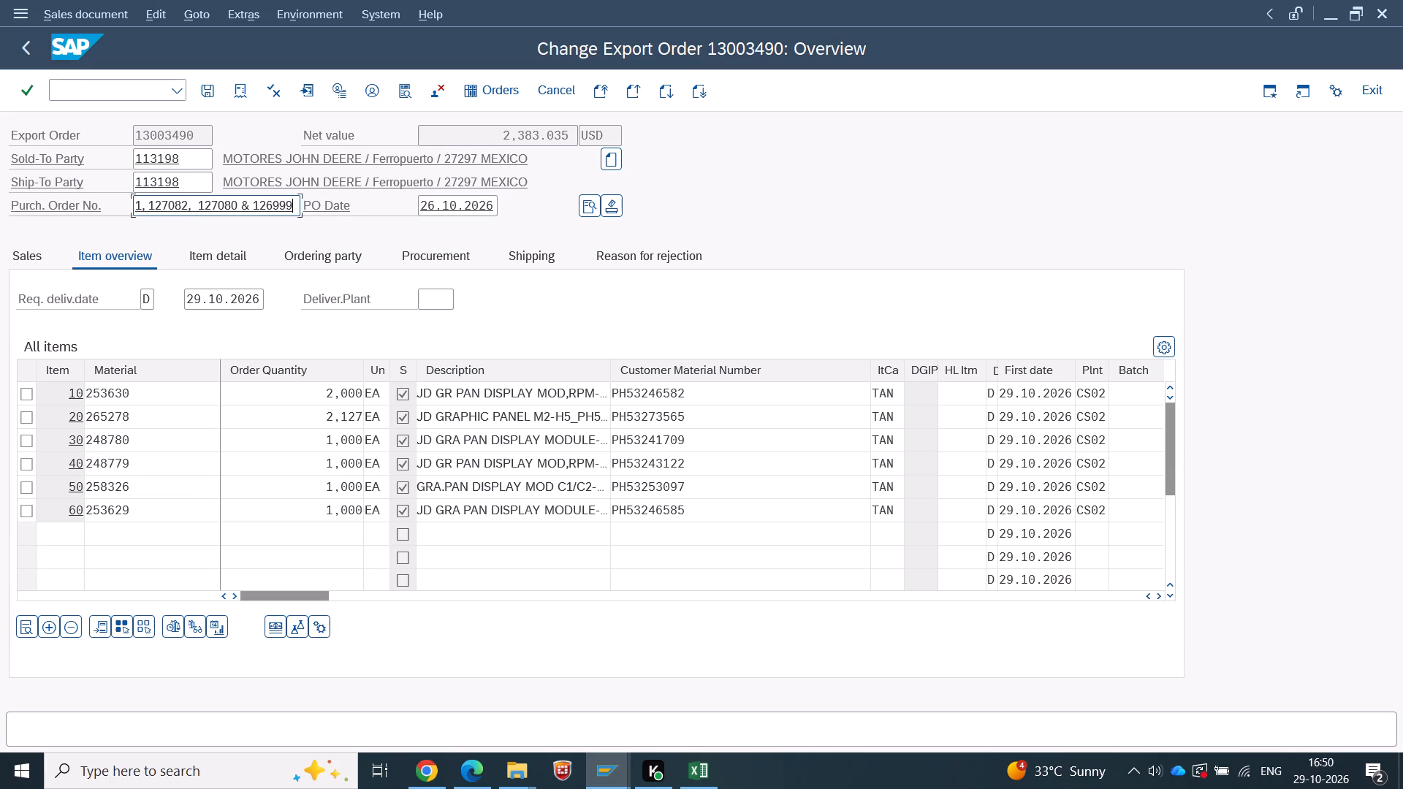
left_click_drag(432, 384, 434, 502)
key("ctrl+c")
key("alt+Tab")
left_click(452, 392)
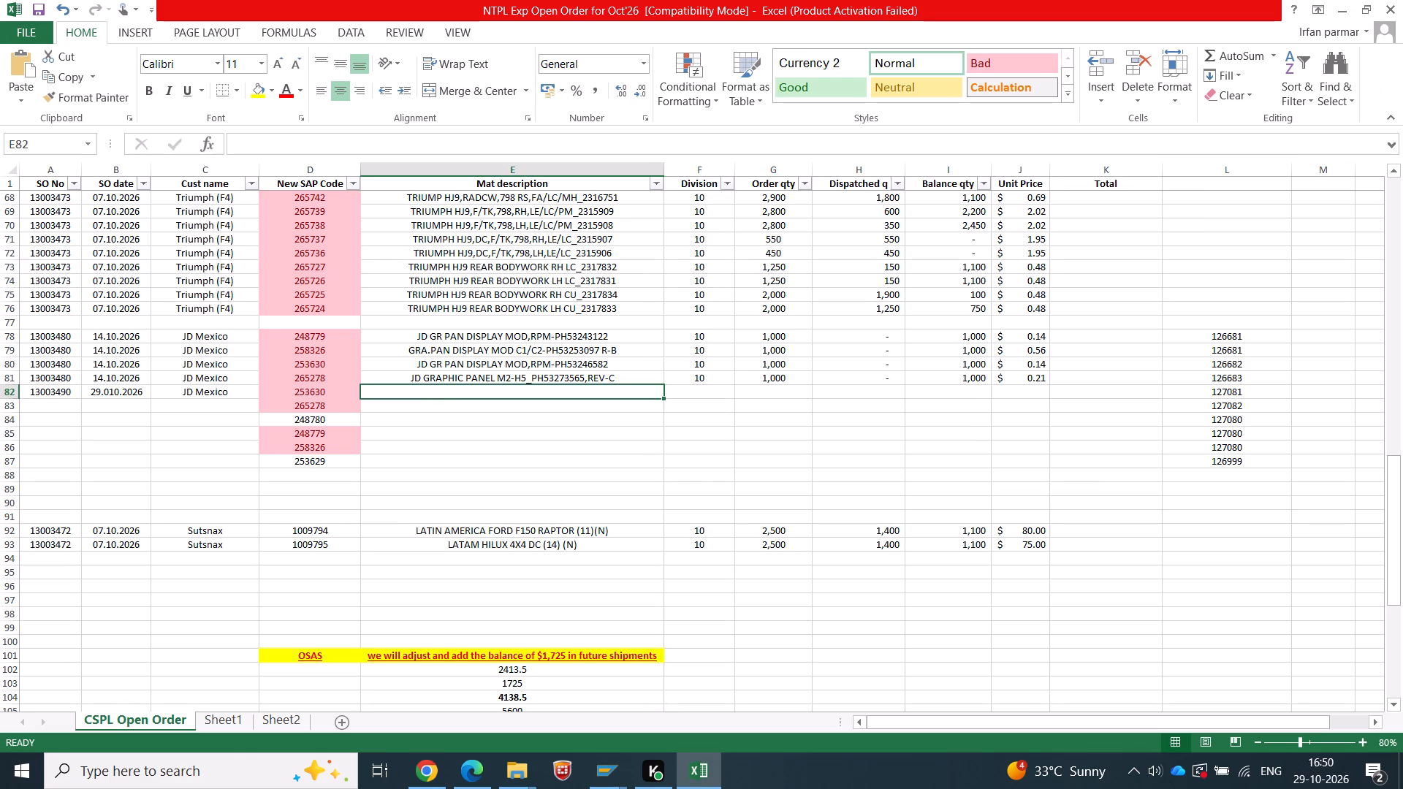
key("ctrl+v")
Fill the SO number, SO date and customer name from row 82, and division 10 from row 81, down through row 87.
left_click_drag(49, 389, 232, 457)
key("ctrl+d")
left_click_drag(699, 376, 686, 442)
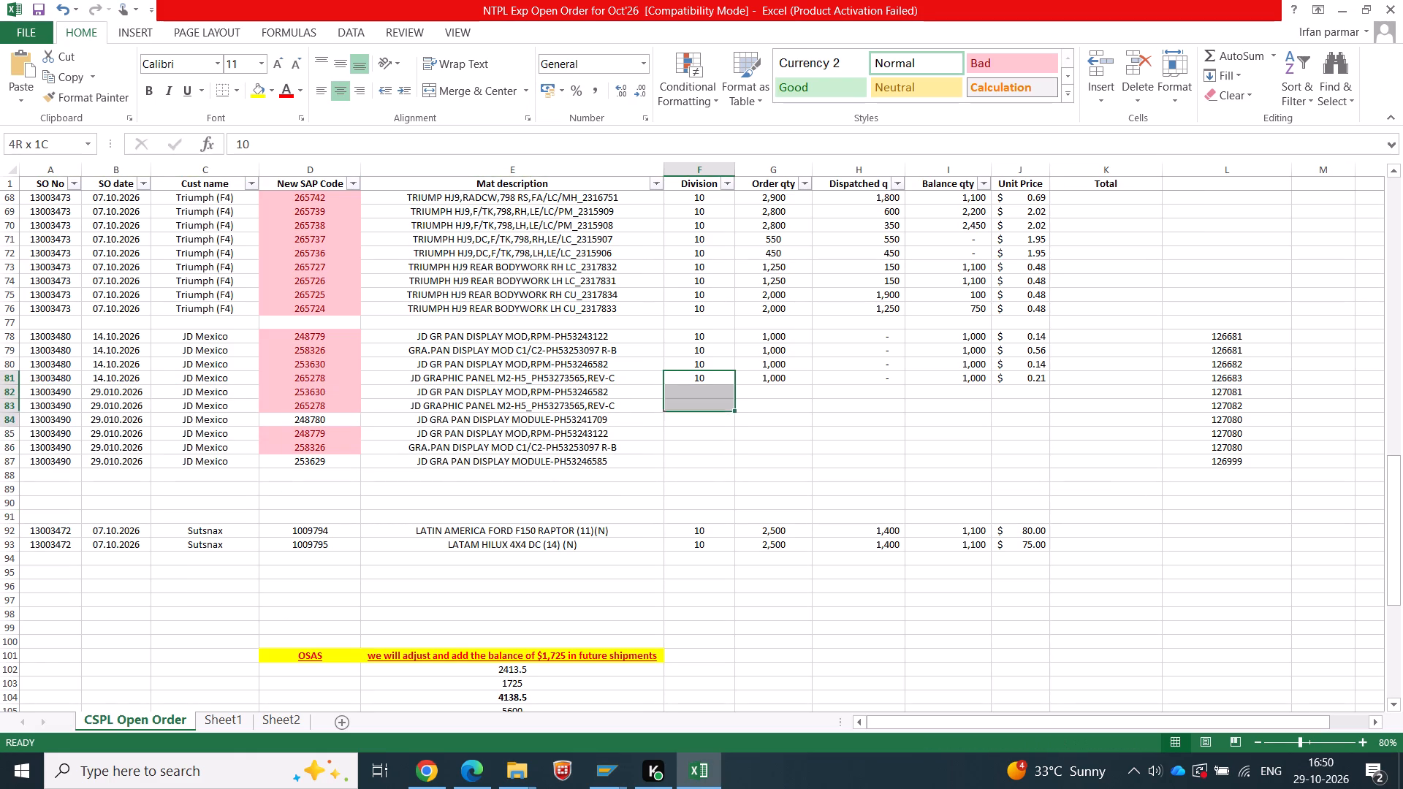
left_click_drag(686, 442, 683, 456)
key("ctrl+d")
Copy the six order quantities from the SAP items into the Order qty column at G82:G87.
left_click(779, 382)
left_click(782, 392)
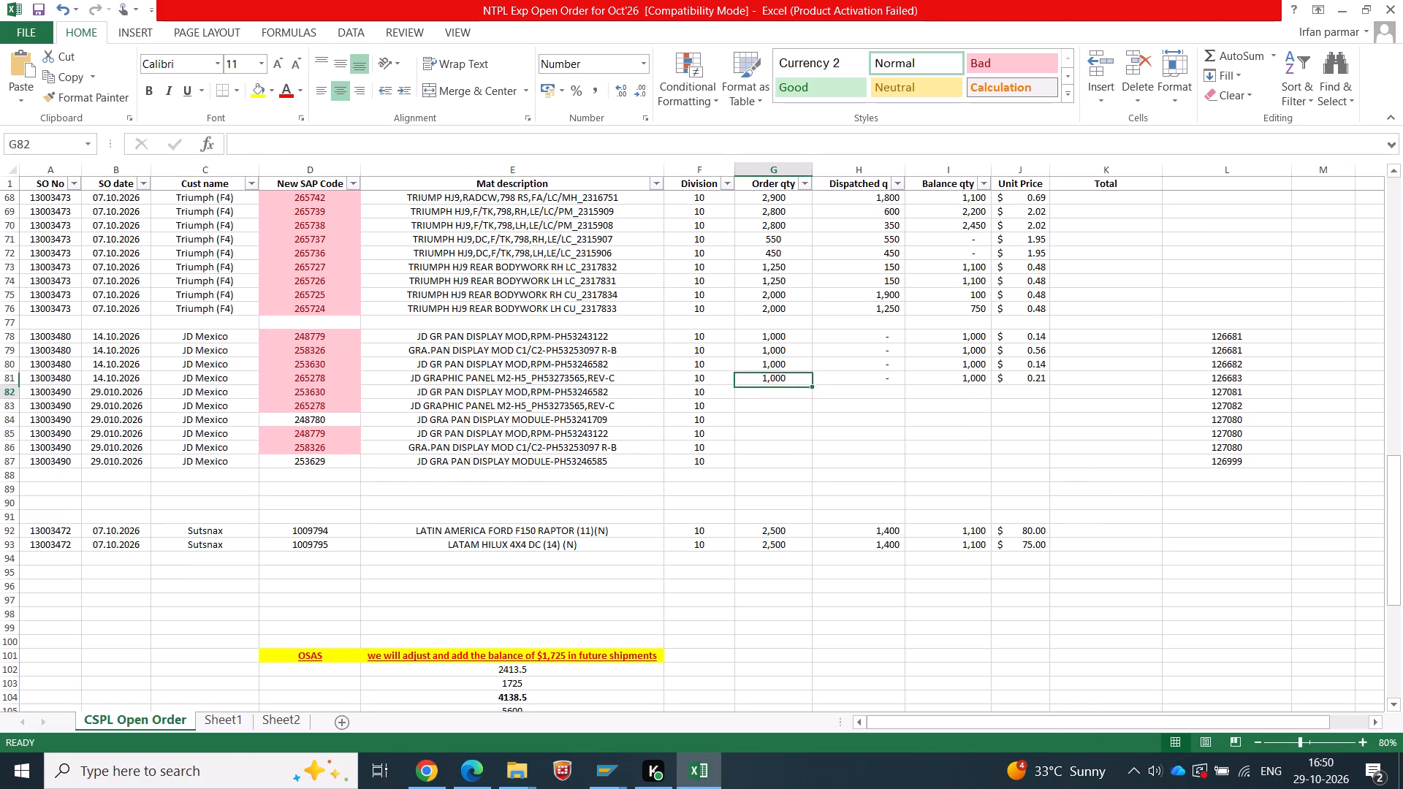
key("alt+Tab")
key("ctrl+y")
left_click_drag(307, 382, 305, 511)
key("ctrl+c")
key("alt+Tab")
key("ctrl+v")
Fill the dispatched and balance quantity columns from row 81 down through row 87.
left_click_drag(851, 381, 962, 468)
key("ctrl+d")
Copy the six net prices from the SAP order items into the Unit Price column at J82:J87.
key("alt+Tab")
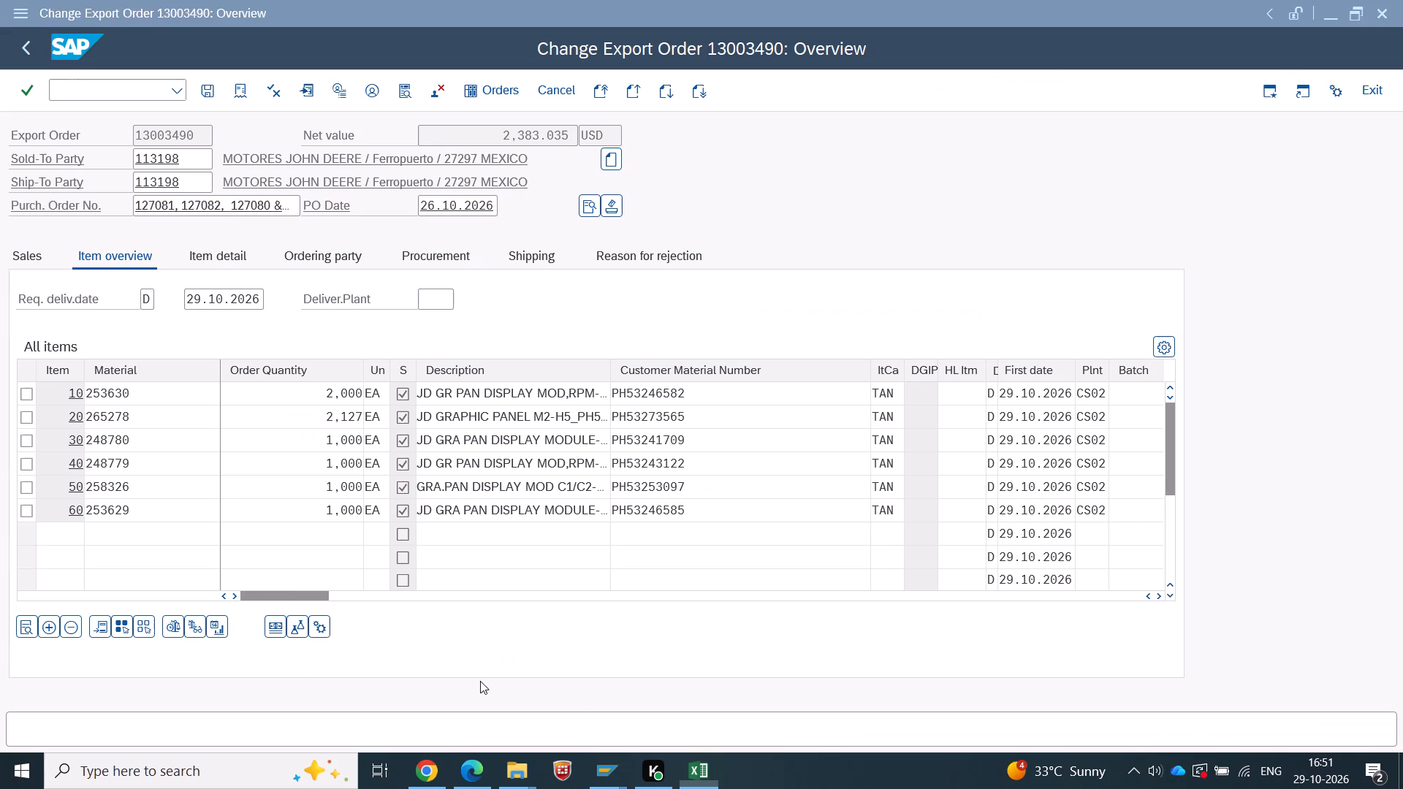
left_click_drag(289, 592, 349, 590)
left_click(663, 405)
left_click(664, 396)
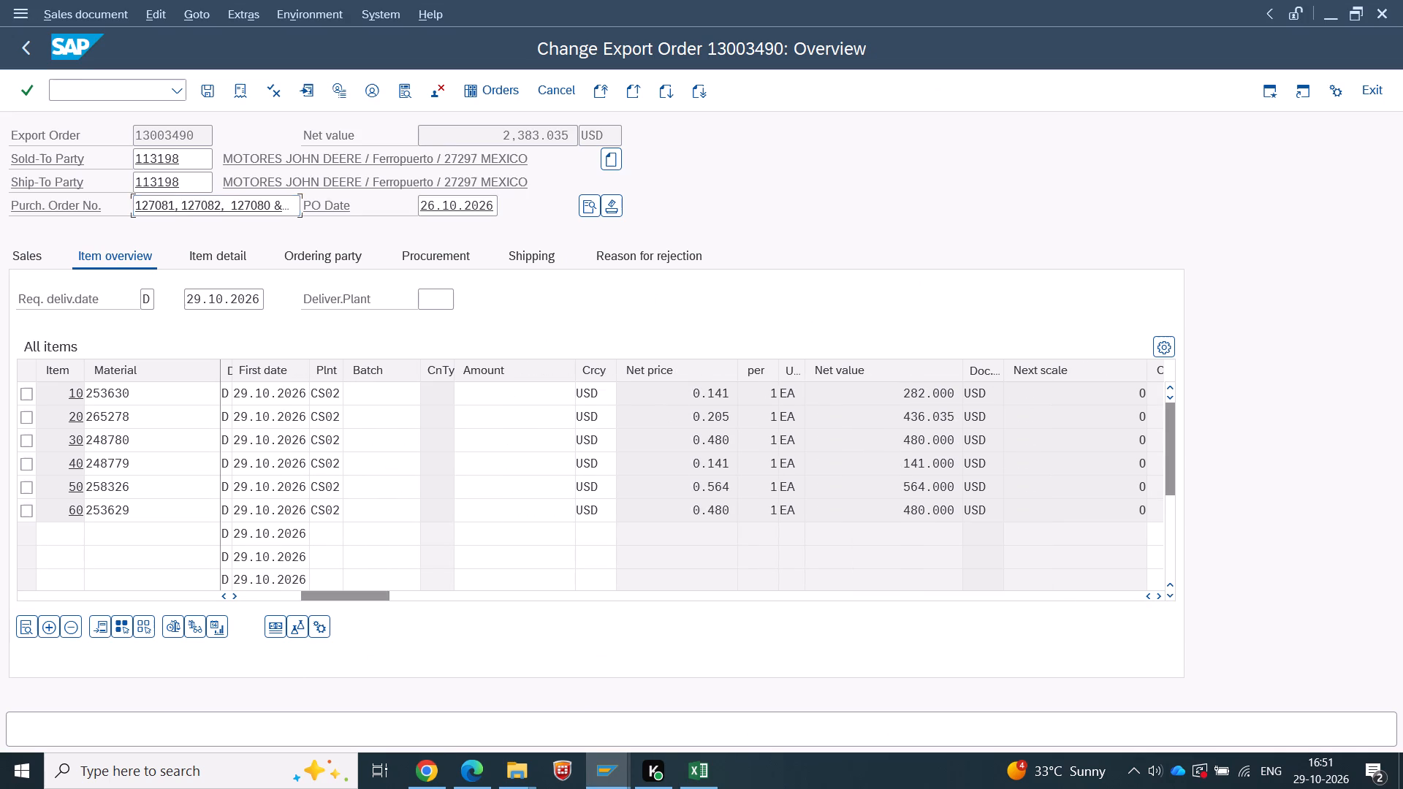
key("ctrl+y")
left_click_drag(672, 386, 712, 520)
key("ctrl+c")
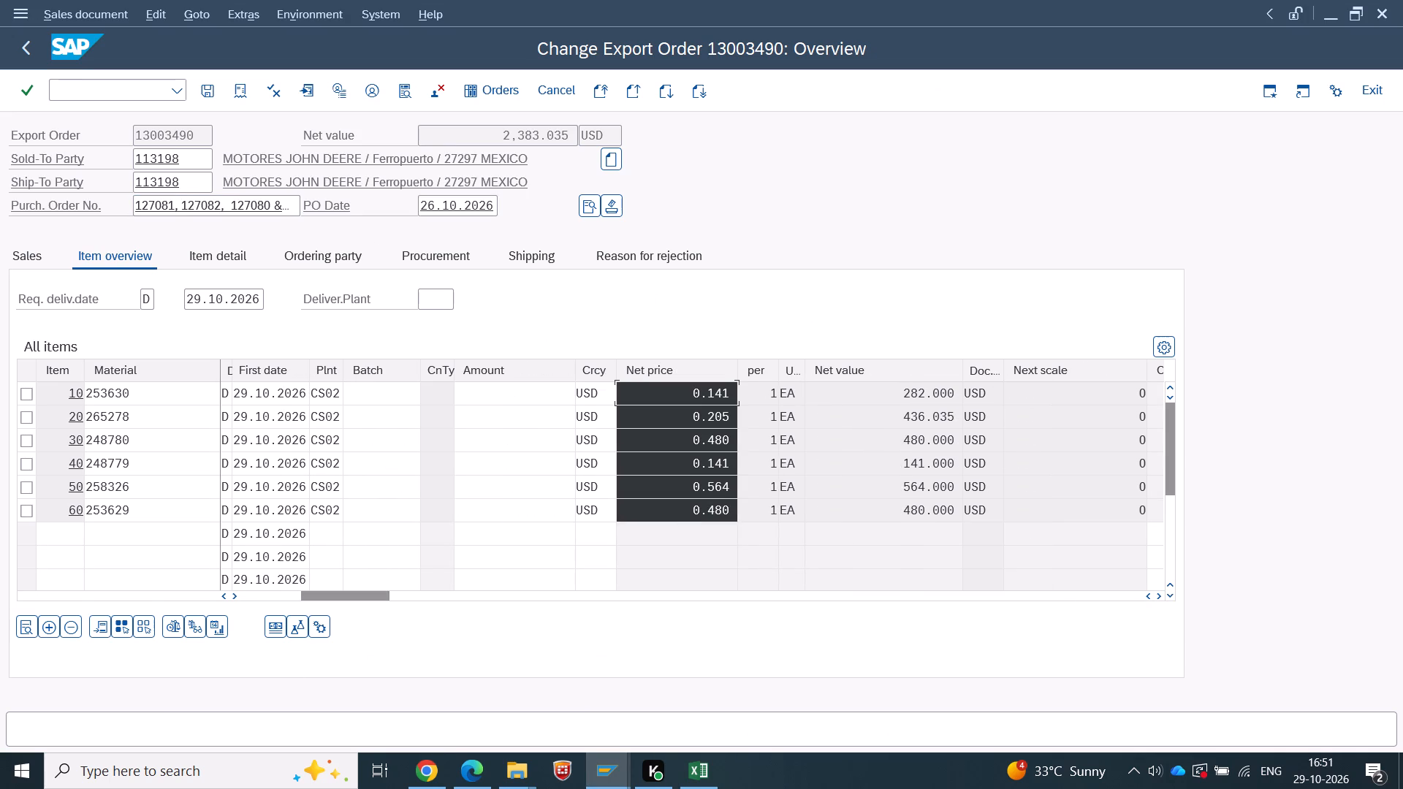
key("alt+Tab")
left_click(1043, 392)
key("ctrl+v")
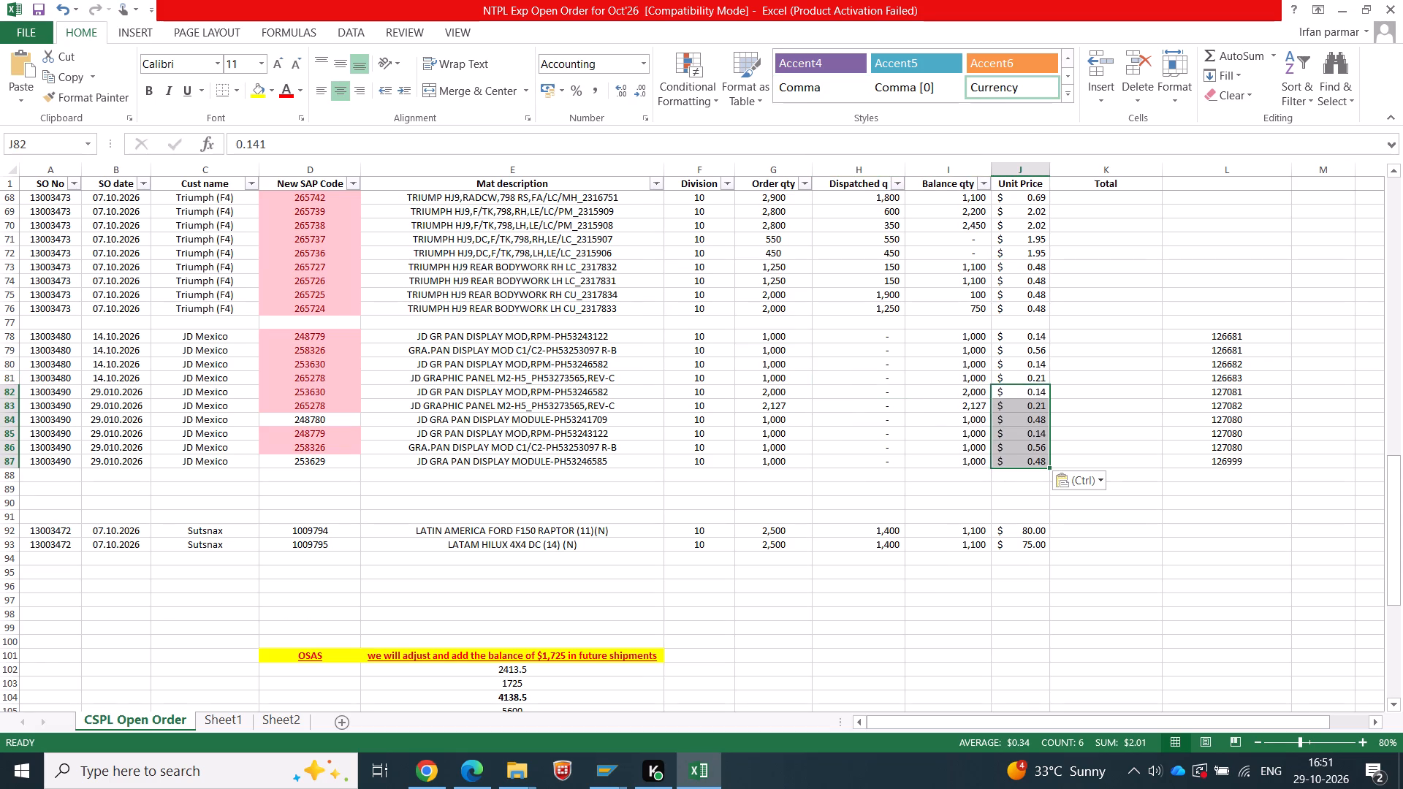
Save the open-order workbook and close Excel.
key("ctrl+s")
key("ctrl+s")
key("ctrl+s")
key("ctrl+s")
key("ctrl+s")
key("ctrl+s")
key("ctrl+s")
key("ctrl+s")
key("ctrl+s")
key("ctrl+s")
key("ctrl+s")
key("ctrl+s")
key("ctrl+s")
key("ctrl+s")
key("ctrl+s")
scroll(591, 482, "up", 3)
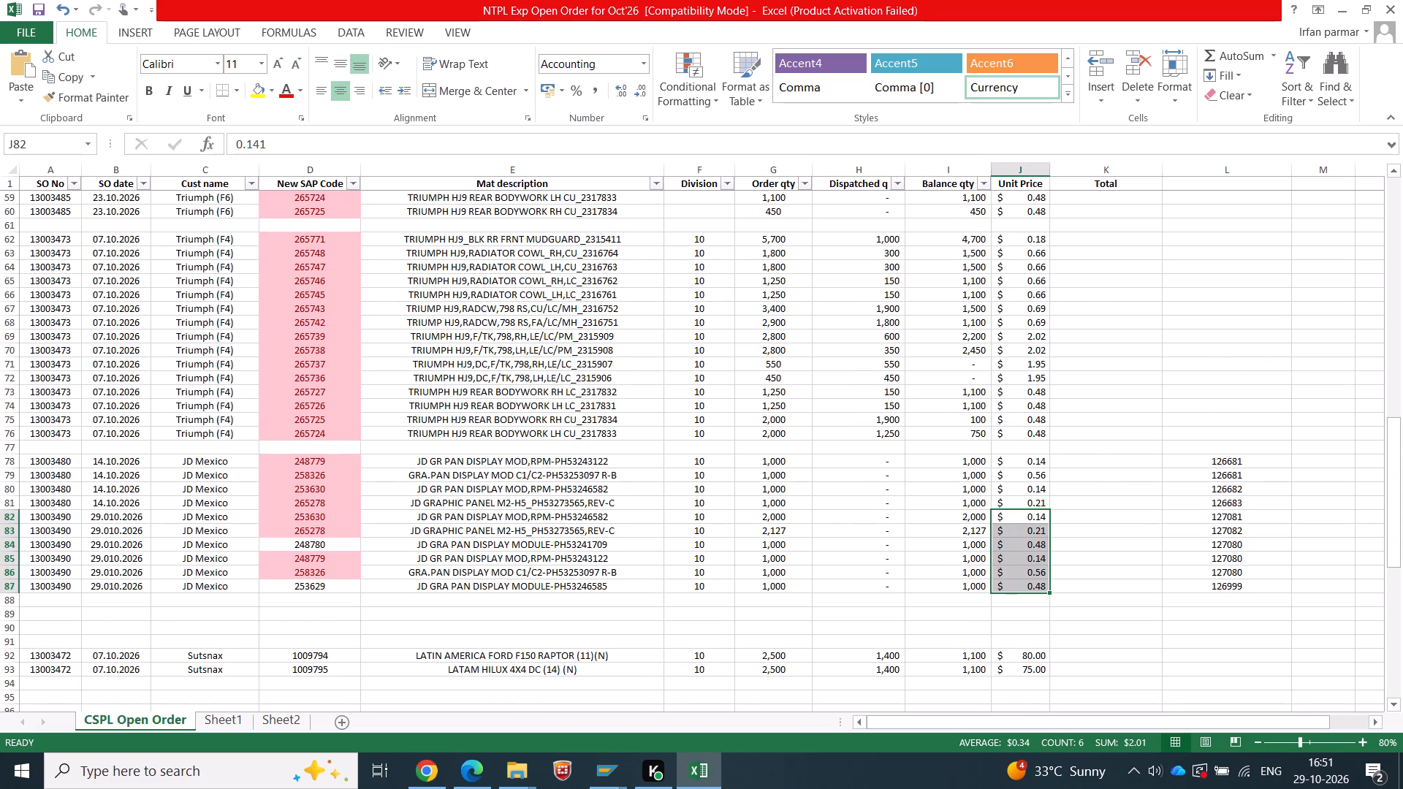
left_click(1395, 4)
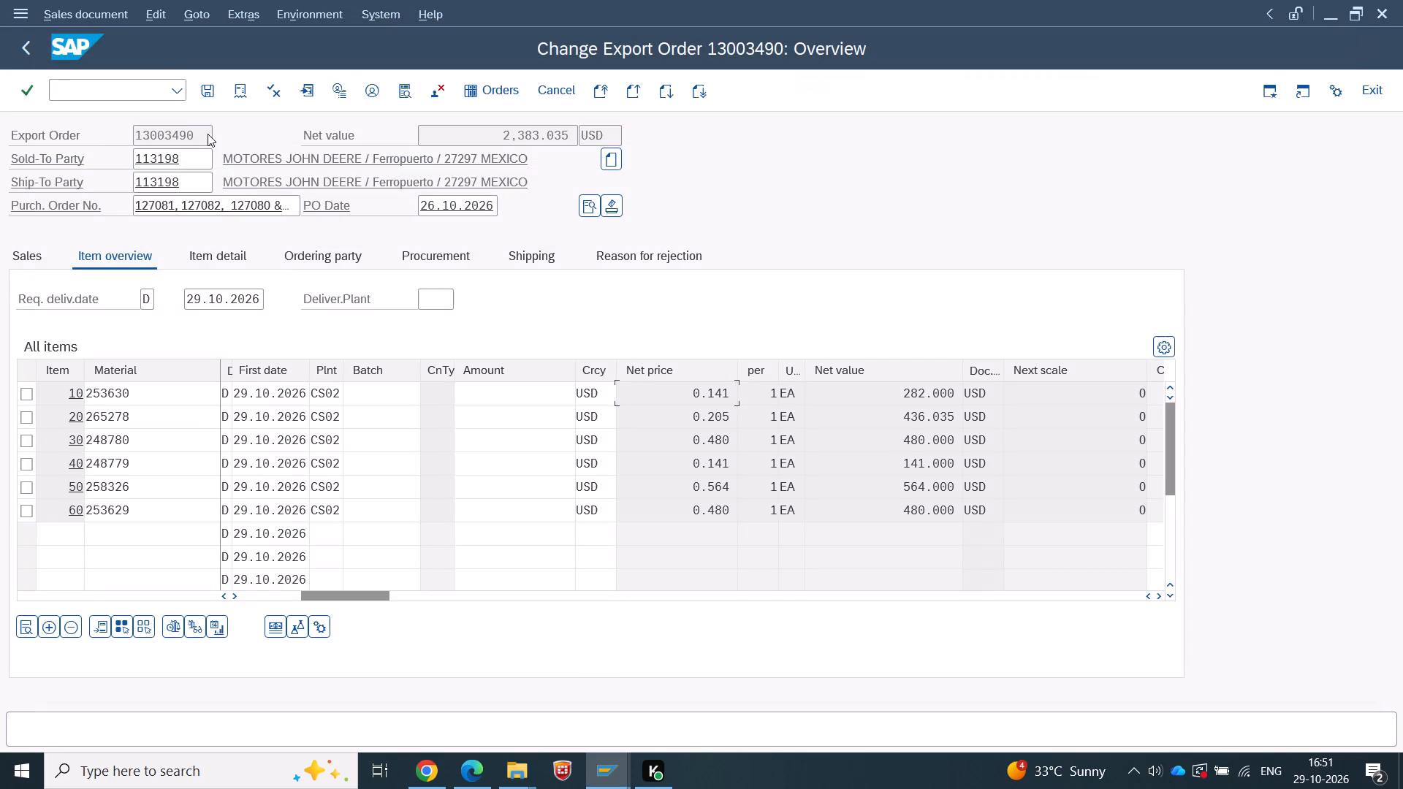